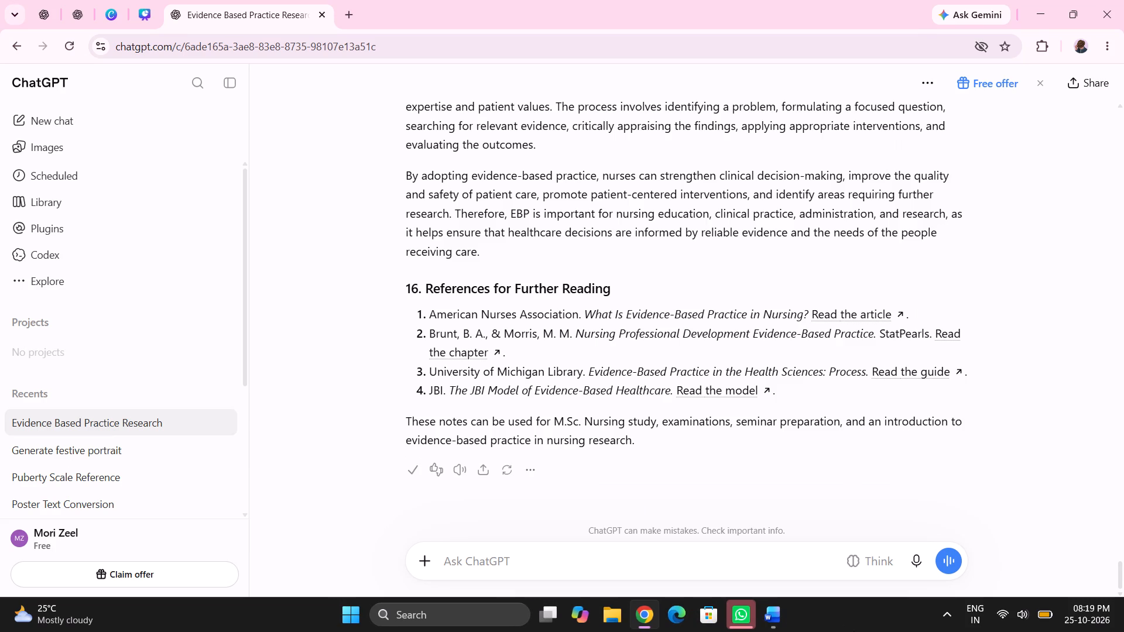
click(770, 609)
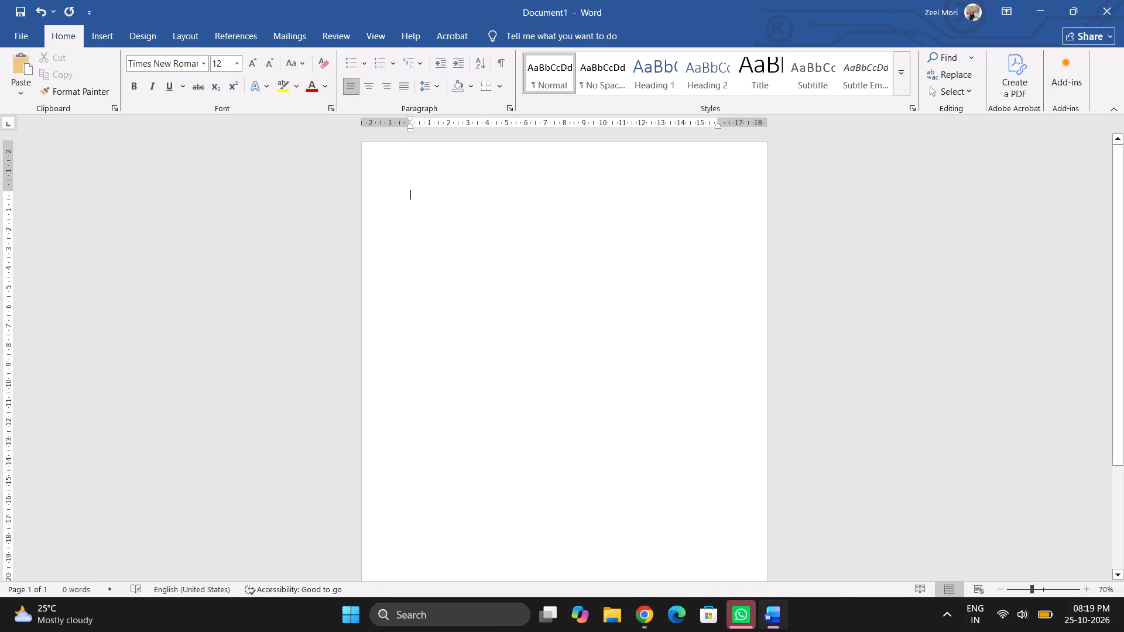
key(ctrl+v)
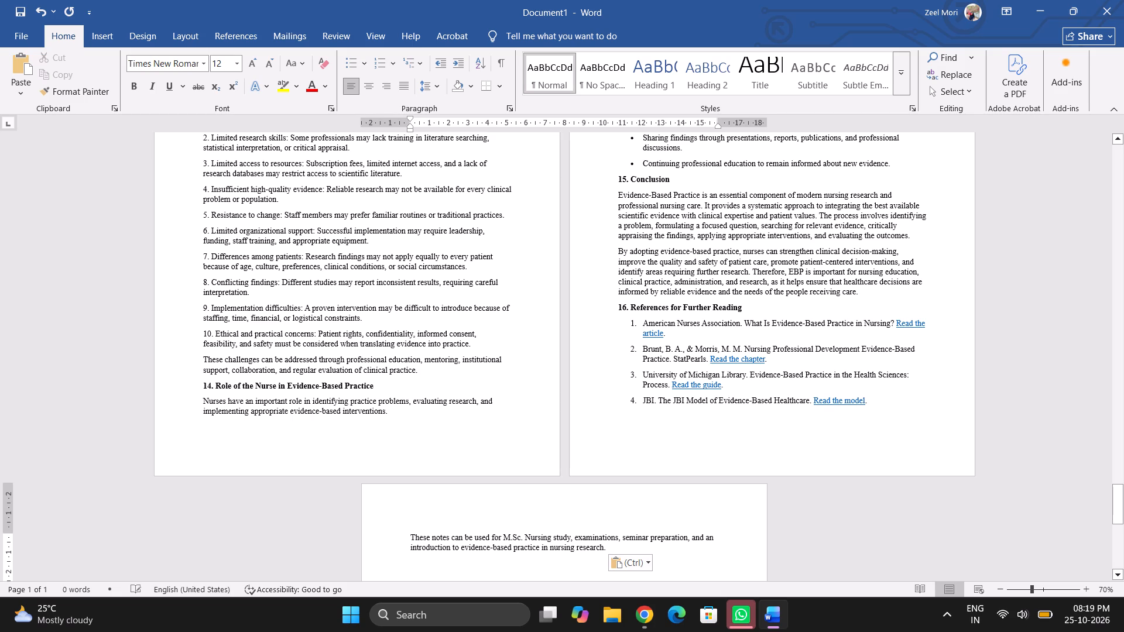
Delete sections 15 (Conclusion) and 16 (References for Further Reading), including the closing note, from the end of the document.
drag(664, 551, 581, 333)
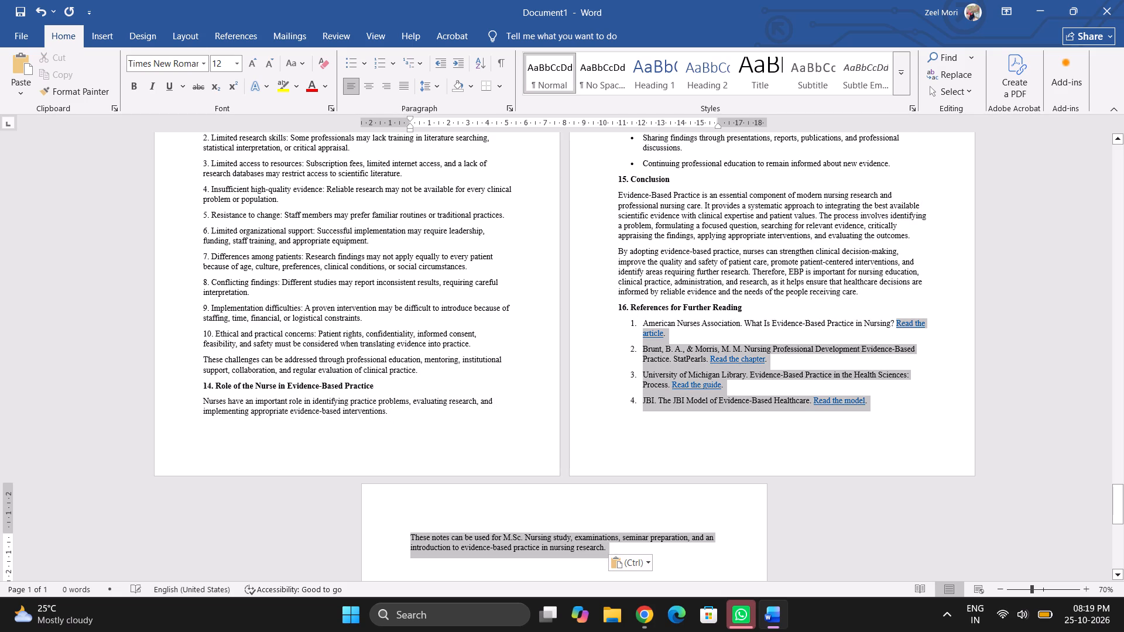
drag(581, 333, 616, 308)
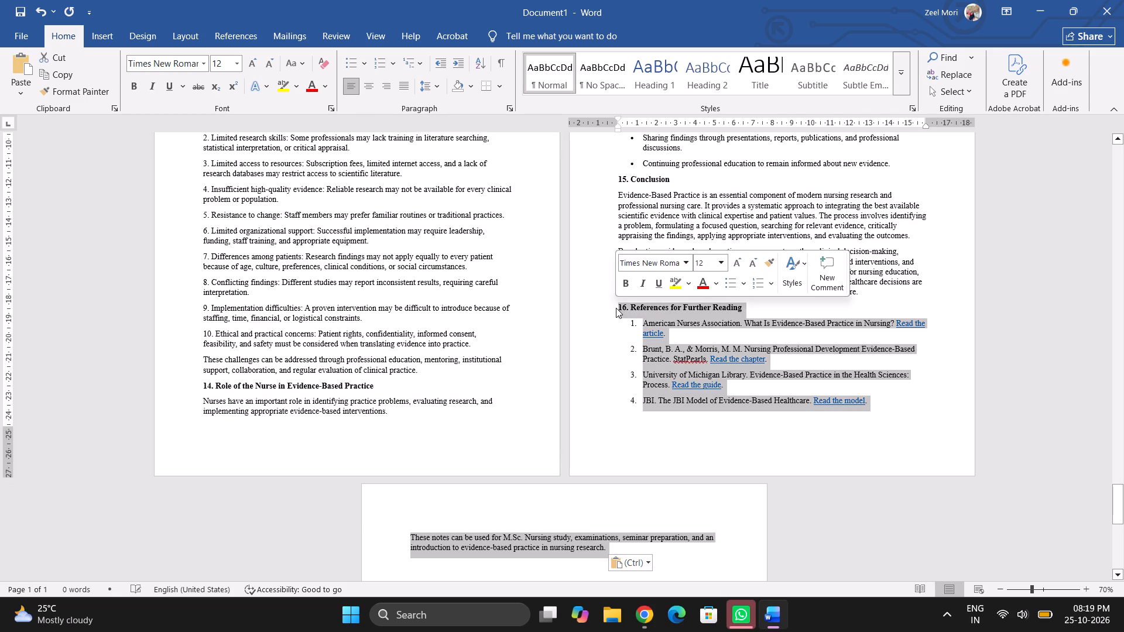
key(BackSpace)
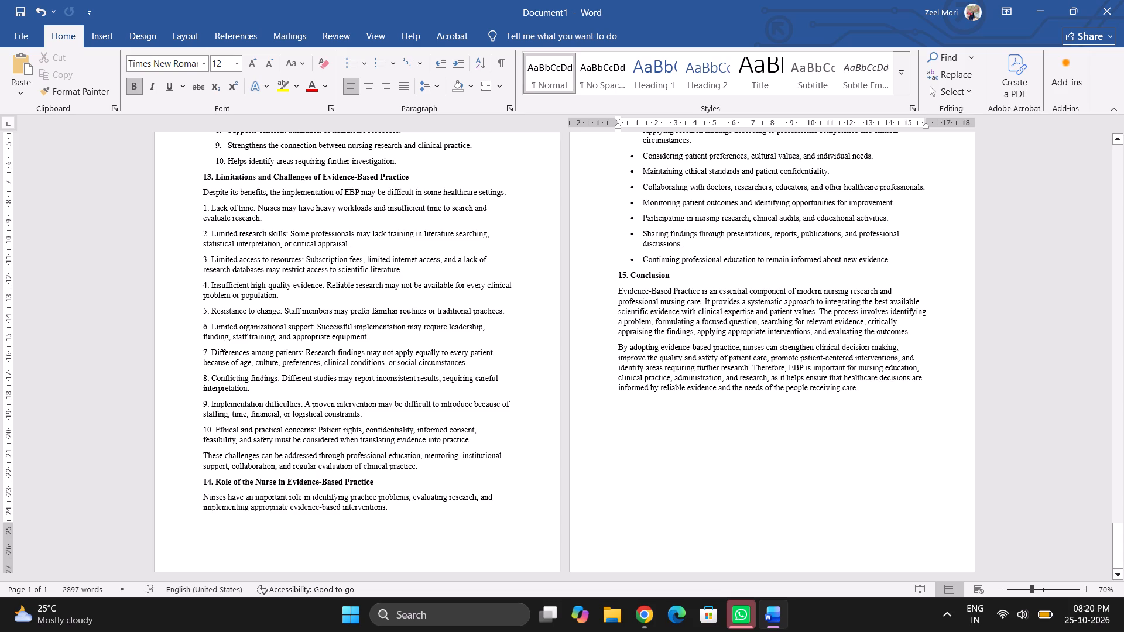
drag(889, 387, 610, 280)
key(BackSpace)
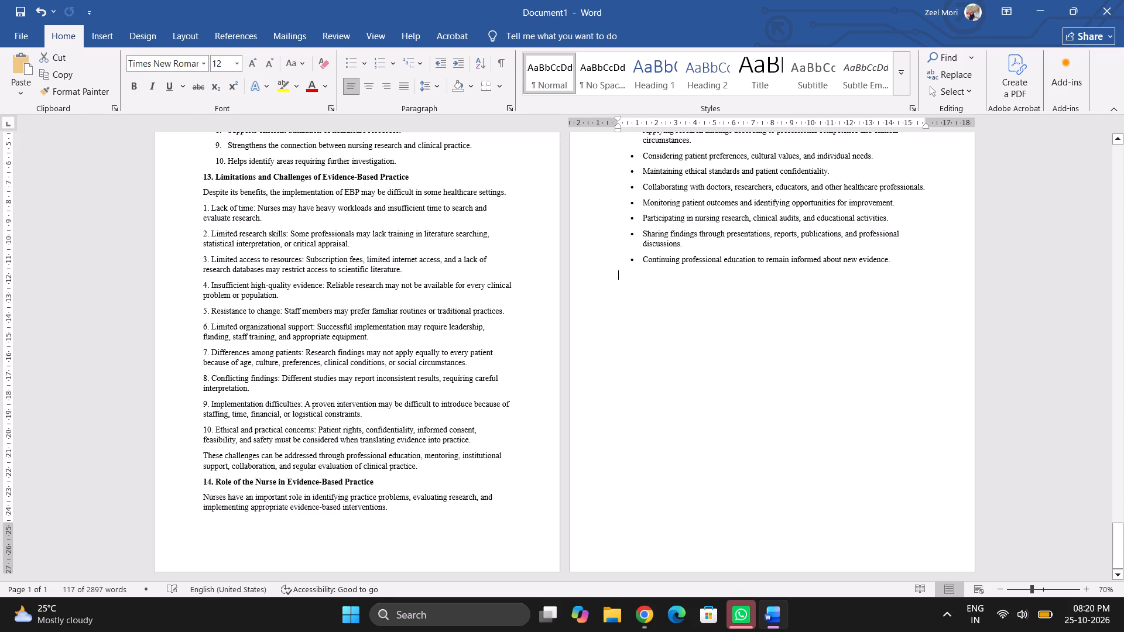
Delete the leftover NCBI Bookshelf citation icon, name and +1 above section 12, Advantages of Evidence-Based Practice.
scroll(610, 280, up, 1)
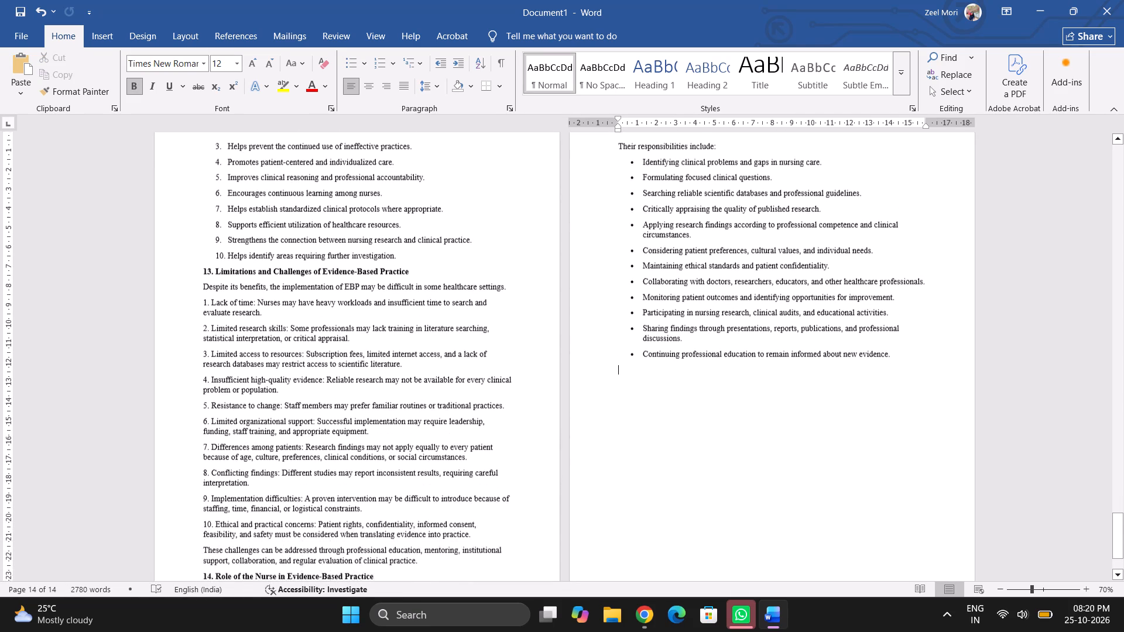
scroll(610, 280, up, 2)
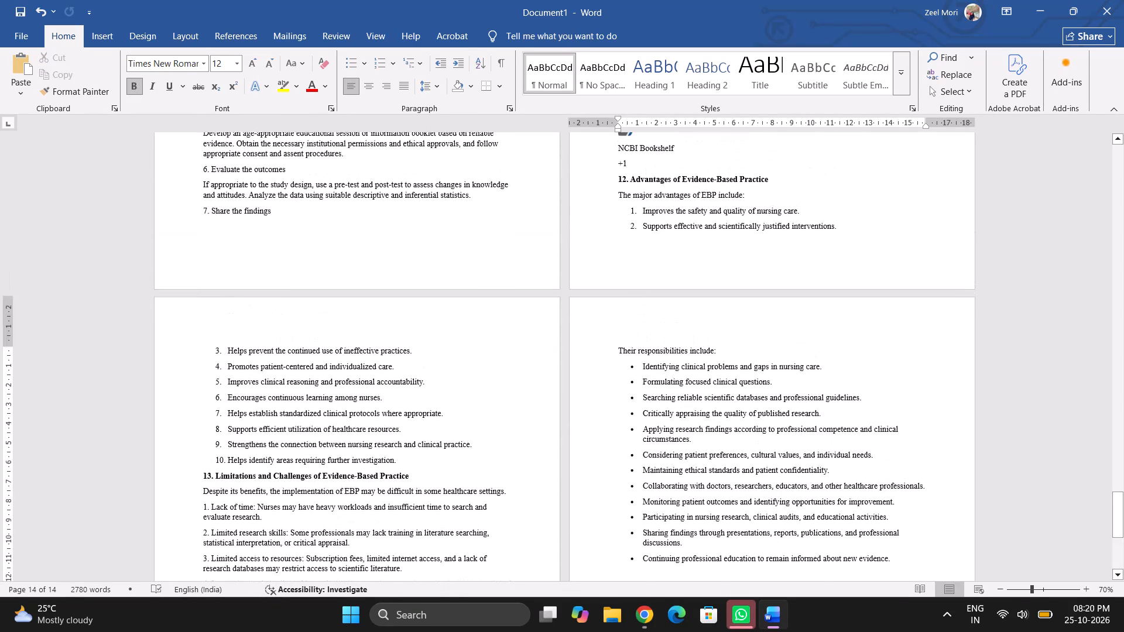
scroll(610, 280, up, 1)
drag(650, 252, 614, 215)
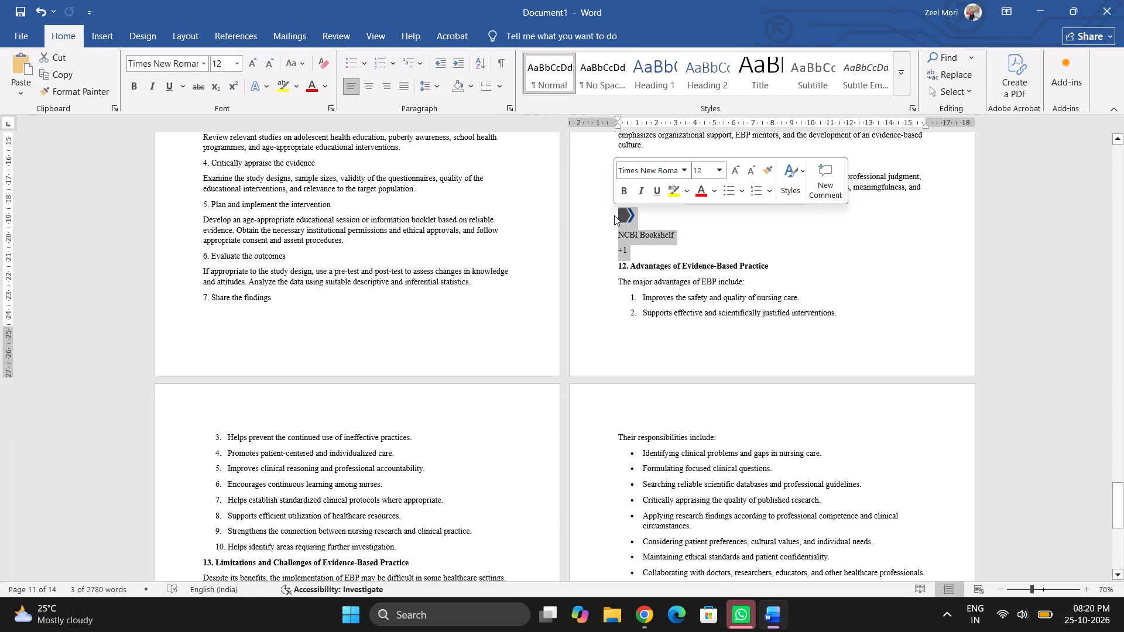
key(BackSpace)
Delete the leftover NCBI Bookshelf citation icon, name and +1 above section 10, the practical example.
scroll(614, 215, up, 1)
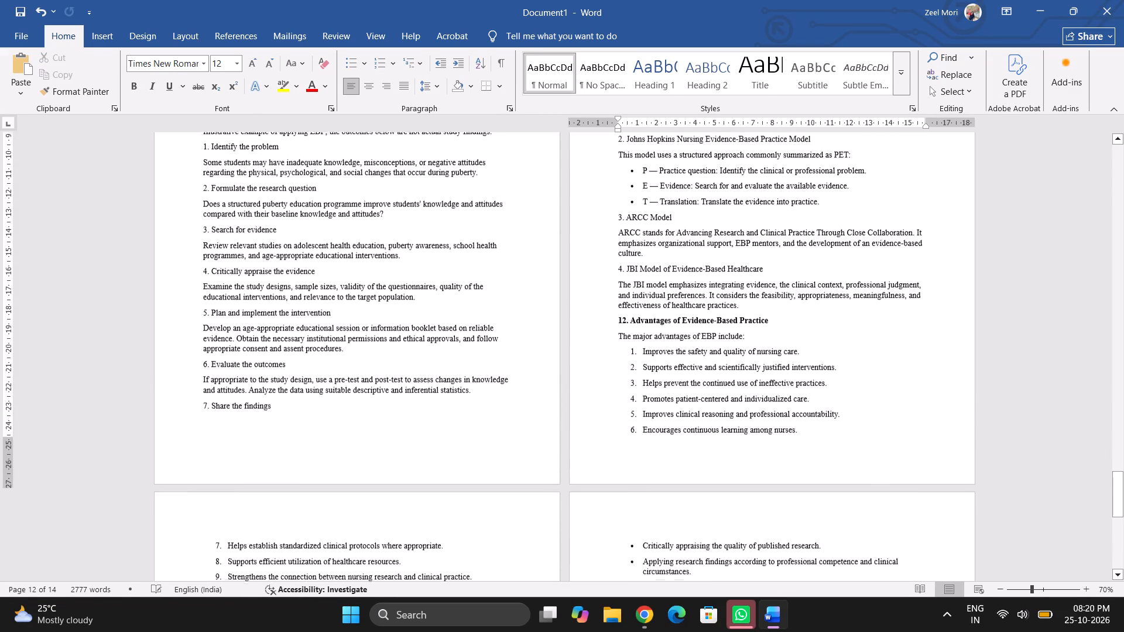
scroll(614, 215, up, 3)
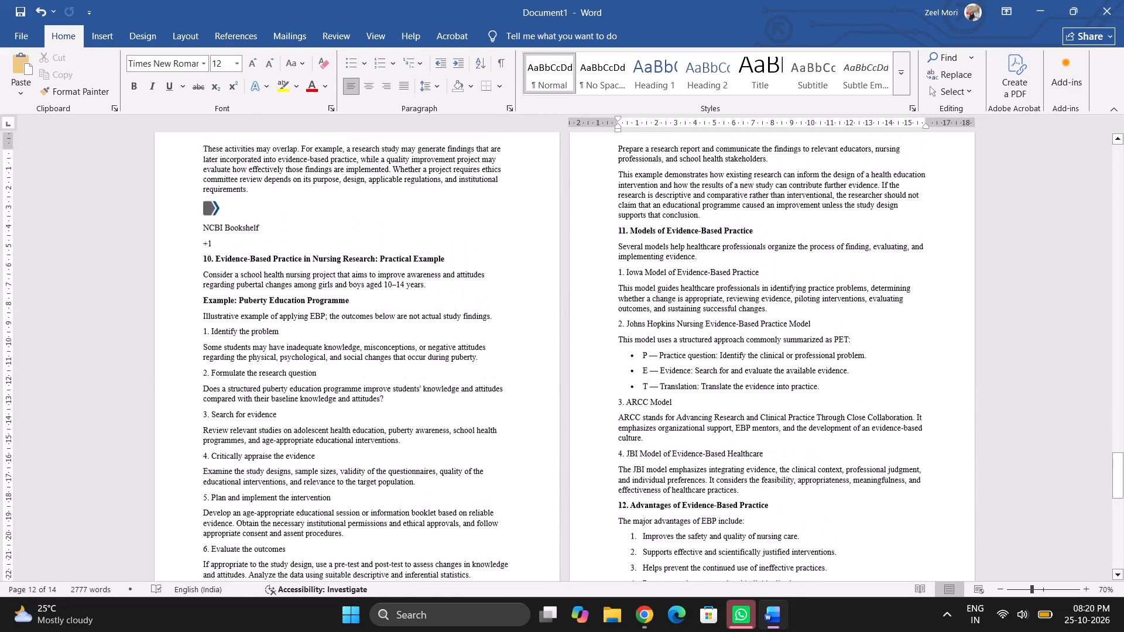
scroll(614, 215, up, 1)
drag(225, 248, 220, 243)
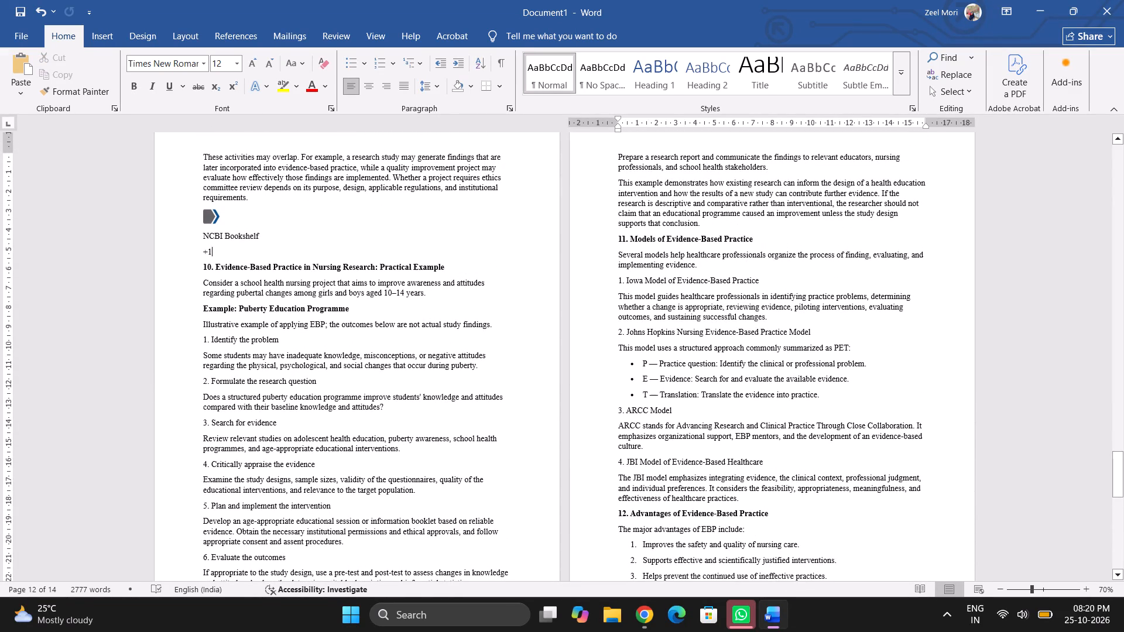
drag(220, 243, 208, 215)
key(BackSpace)
Delete the leftover guides.lib.uci.edu citation, including its blank icon line and +2, above section 9.
scroll(208, 215, up, 2)
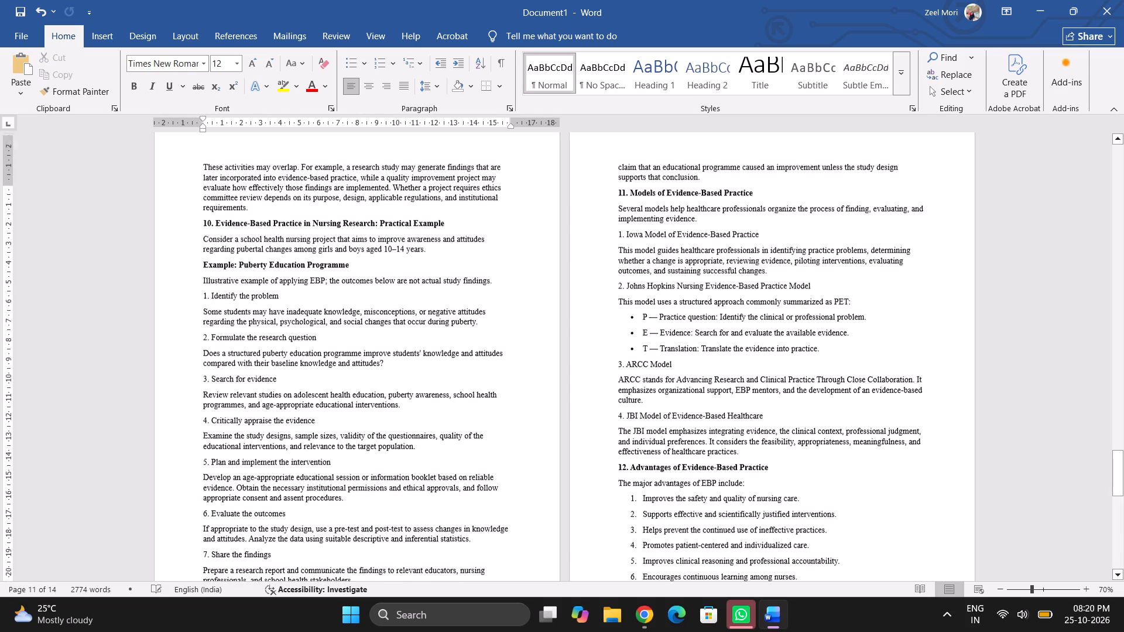
scroll(208, 215, up, 7)
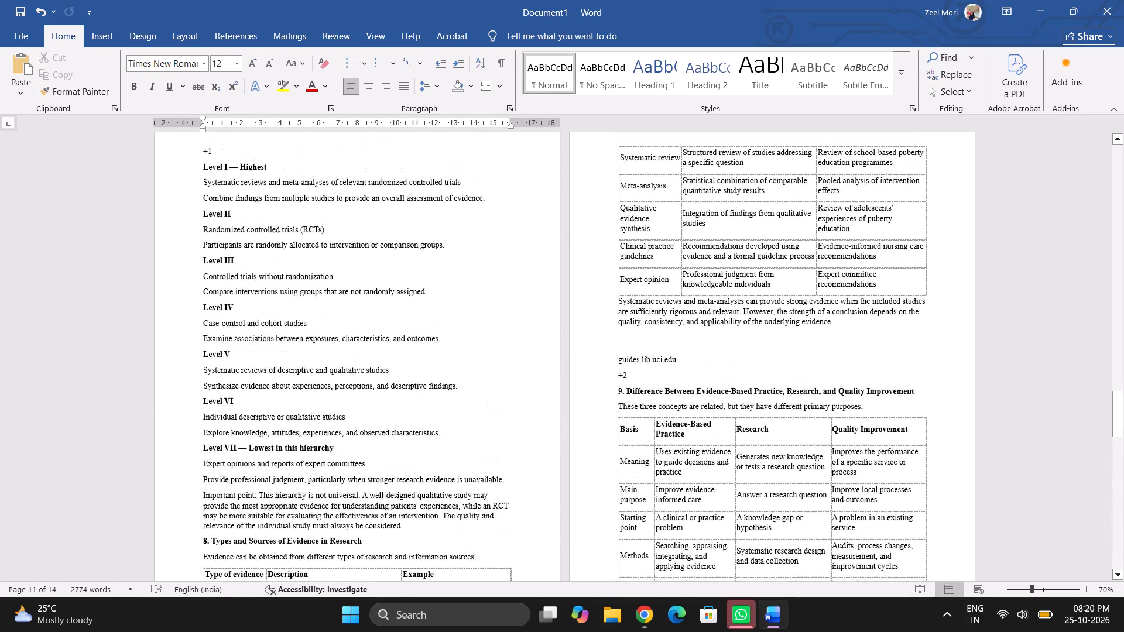
scroll(574, 393, right, 1)
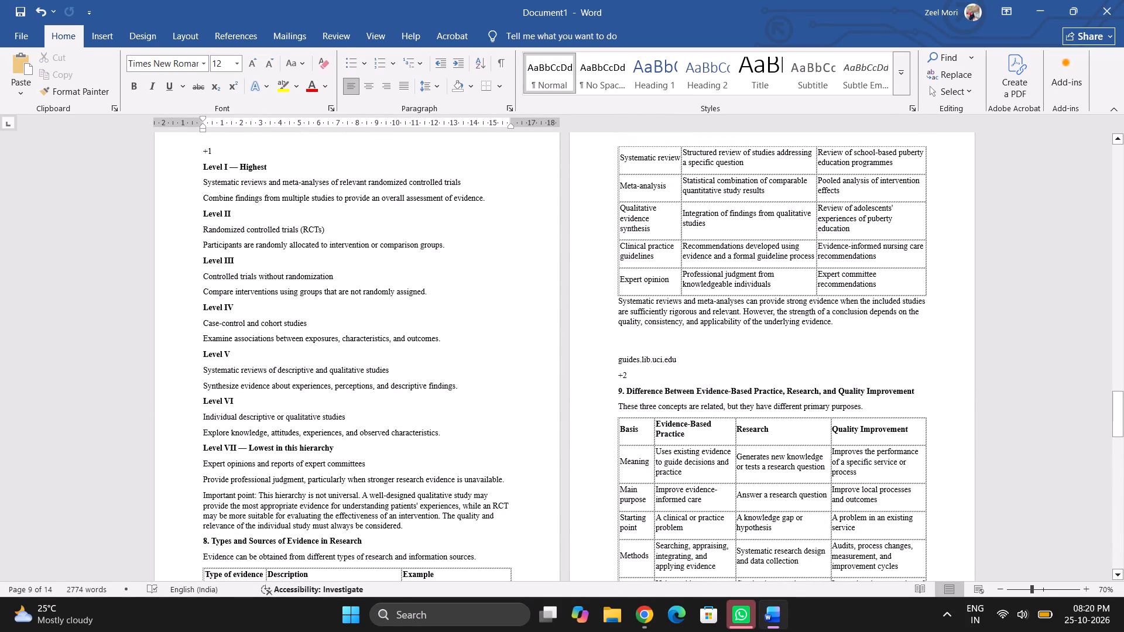
drag(645, 380, 608, 335)
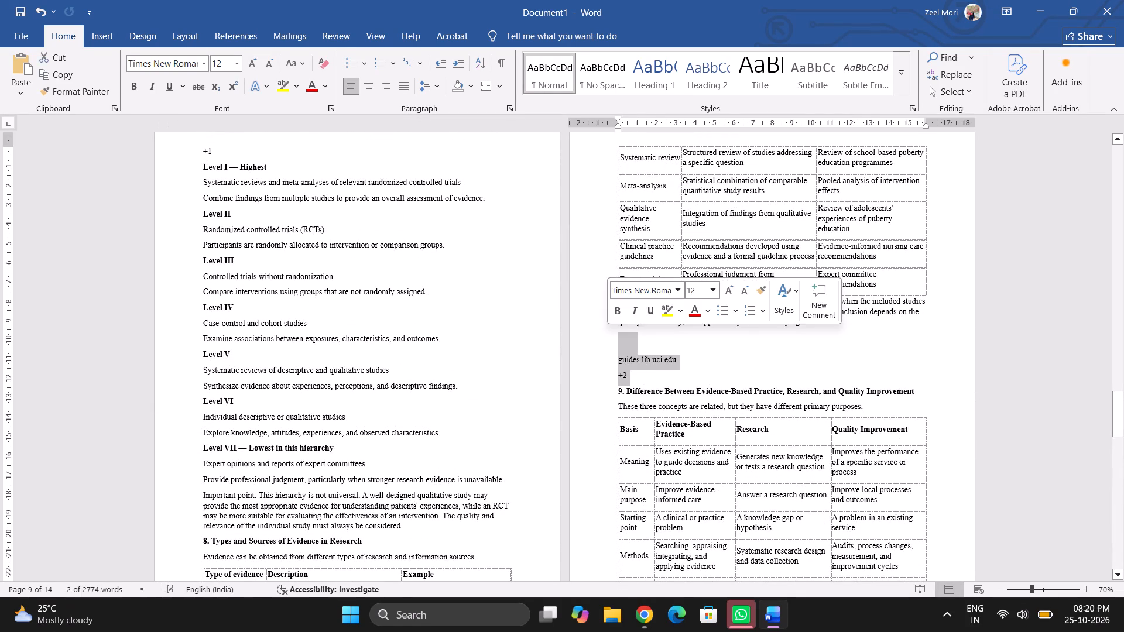
key(BackSpace)
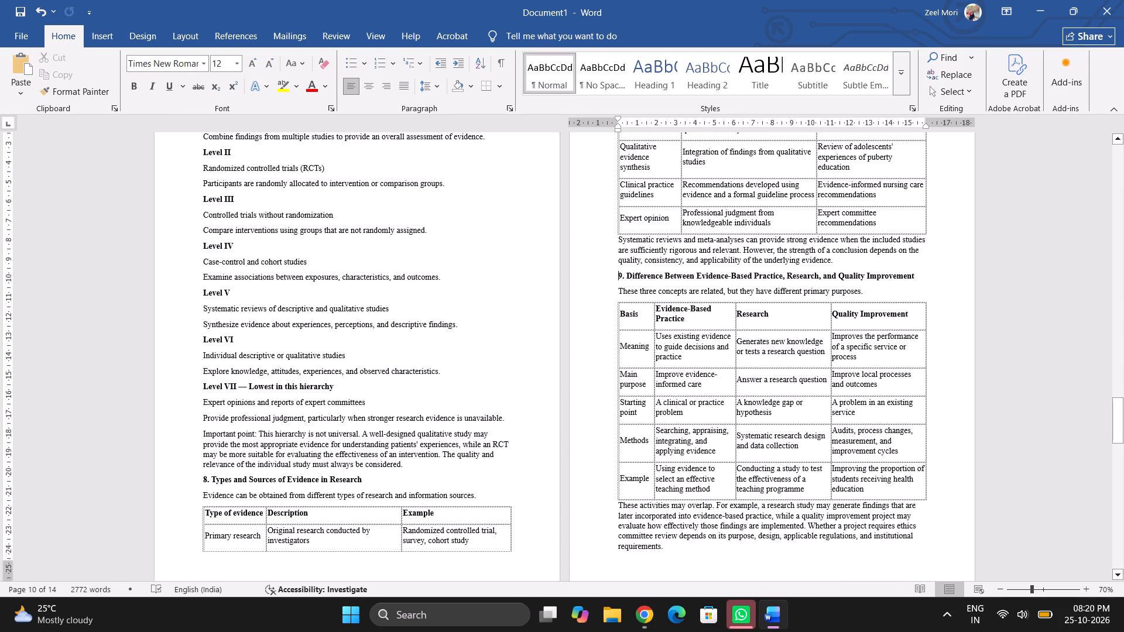
Delete the leftover NCBI Bookshelf citation icon, name and +1 above Level I — Highest in section 7.
scroll(608, 335, up, 2)
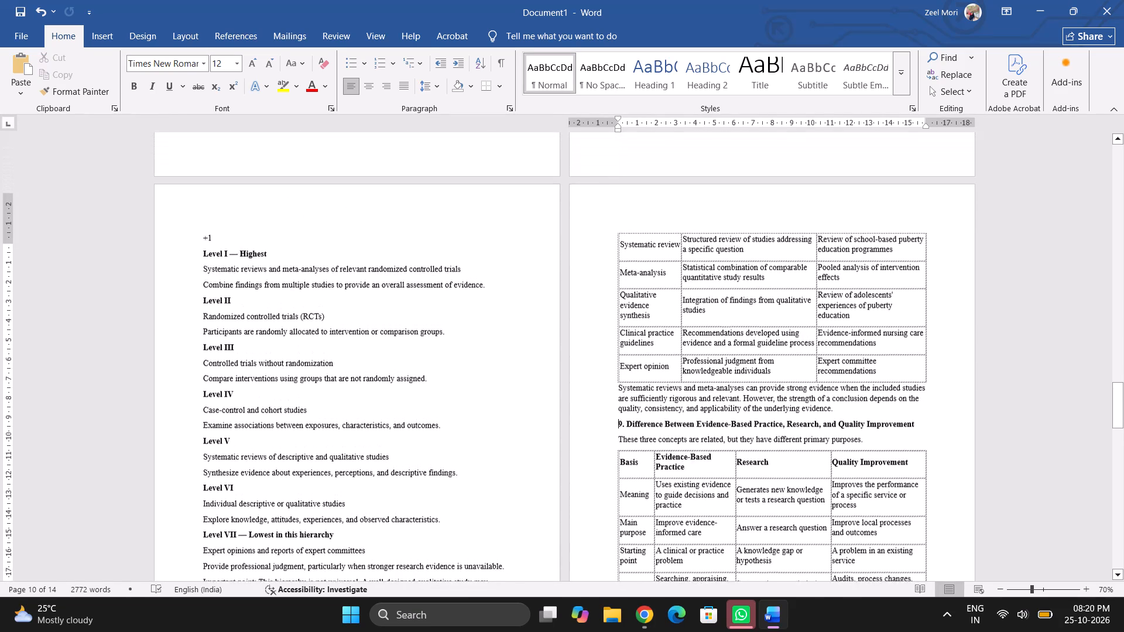
scroll(608, 335, up, 1)
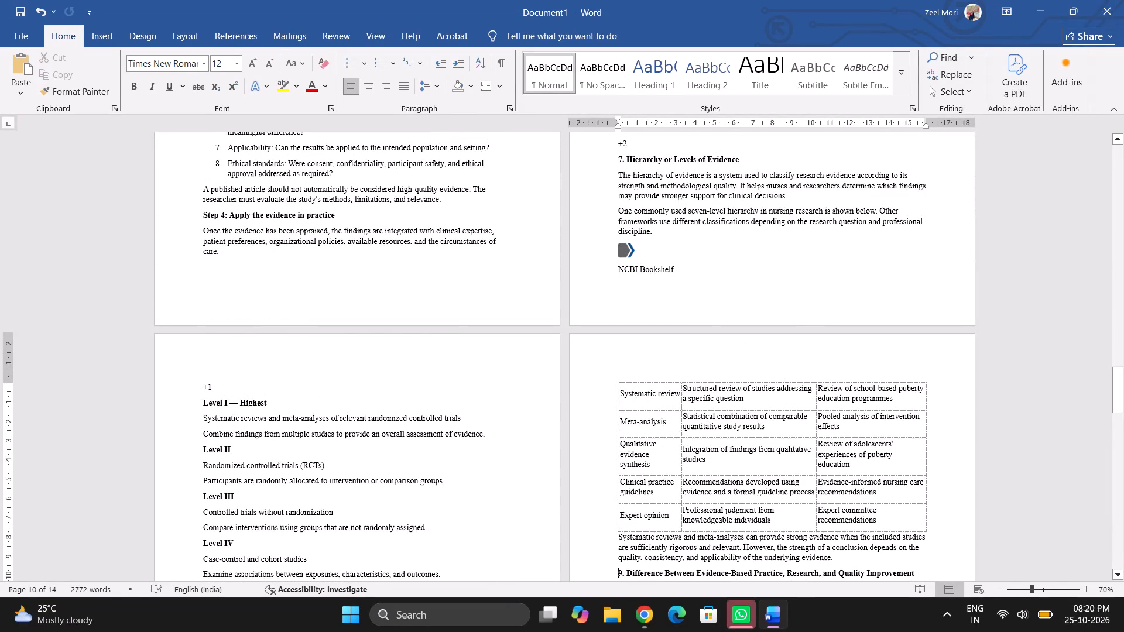
drag(232, 385, 205, 370)
drag(205, 370, 578, 248)
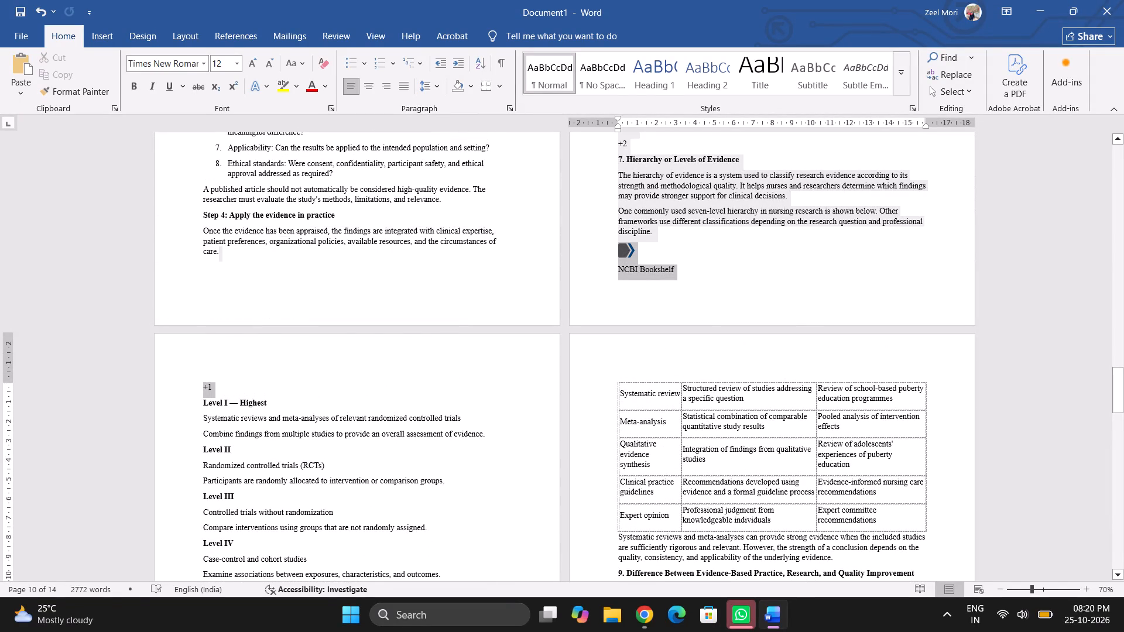
drag(578, 248, 607, 246)
key(BackSpace)
Delete the leftover ANA citation icon, name and +2 above section 7, Hierarchy or Levels of Evidence.
scroll(607, 246, up, 3)
drag(654, 349, 633, 344)
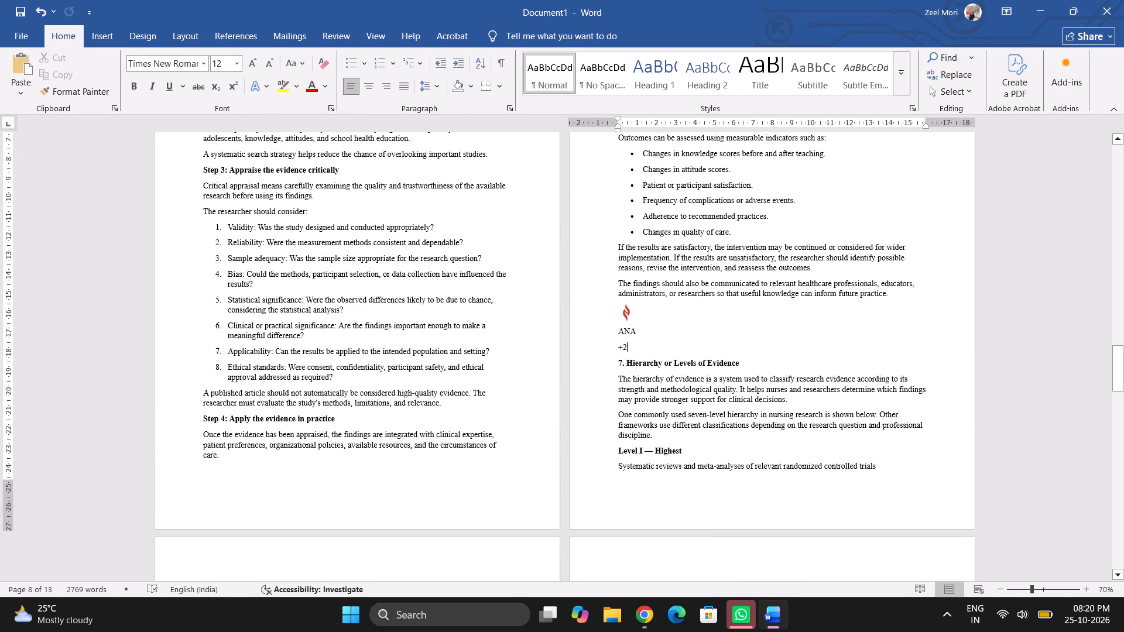
drag(633, 344, 617, 311)
key(BackSpace)
Delete the leftover ANA citation icon, name and +2 above Step 1: Ask in section 6.
scroll(617, 311, up, 1)
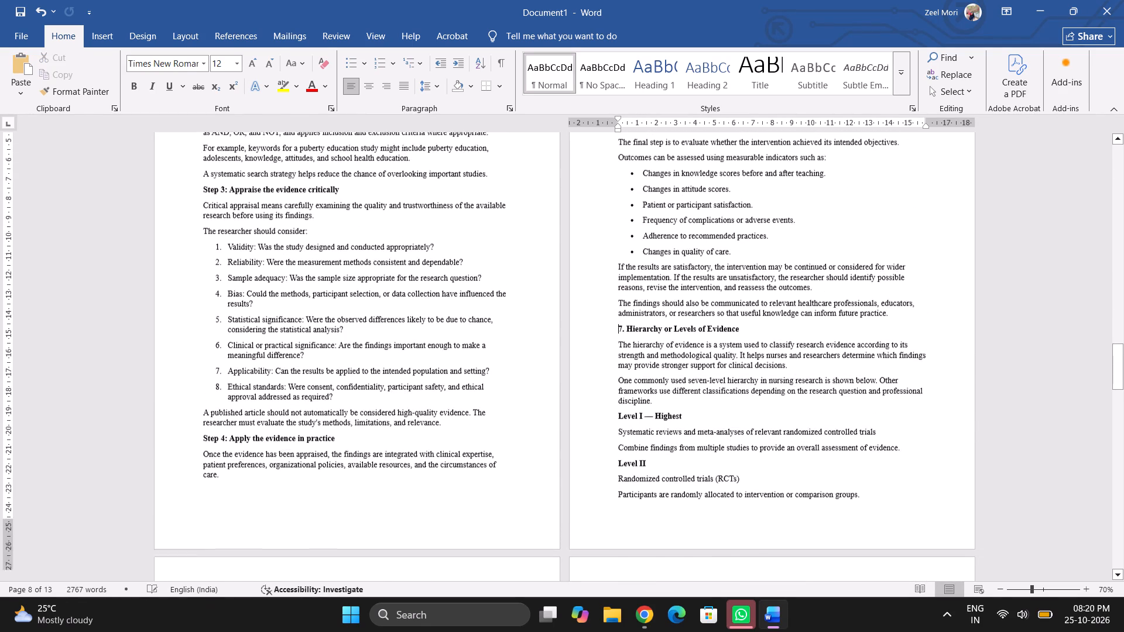
scroll(617, 311, up, 5)
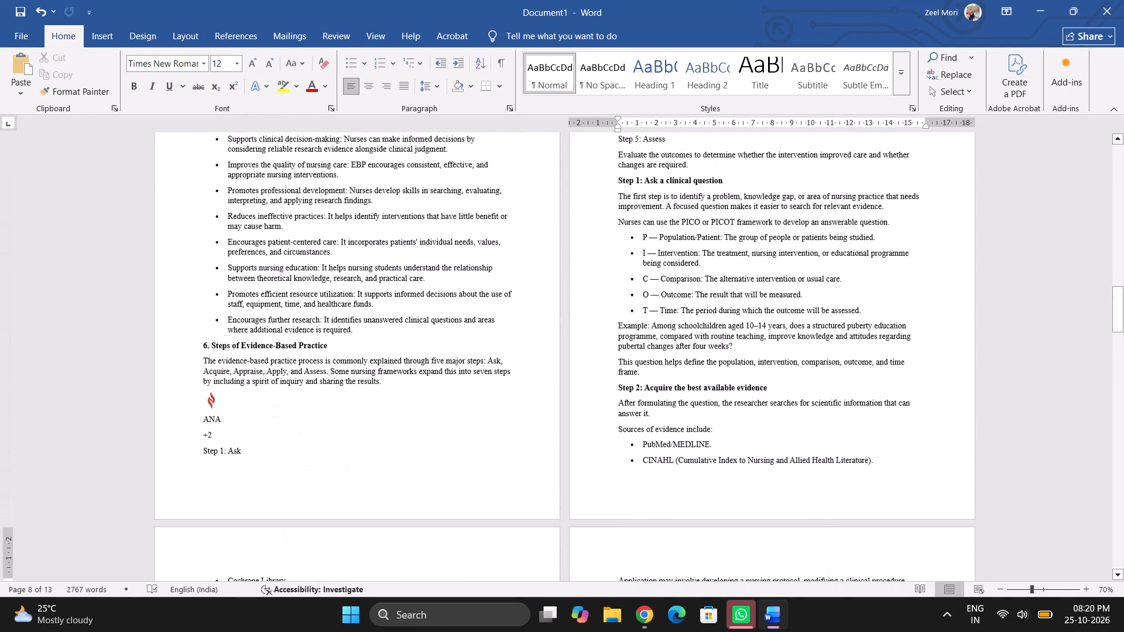
scroll(617, 311, up, 1)
drag(237, 434, 225, 434)
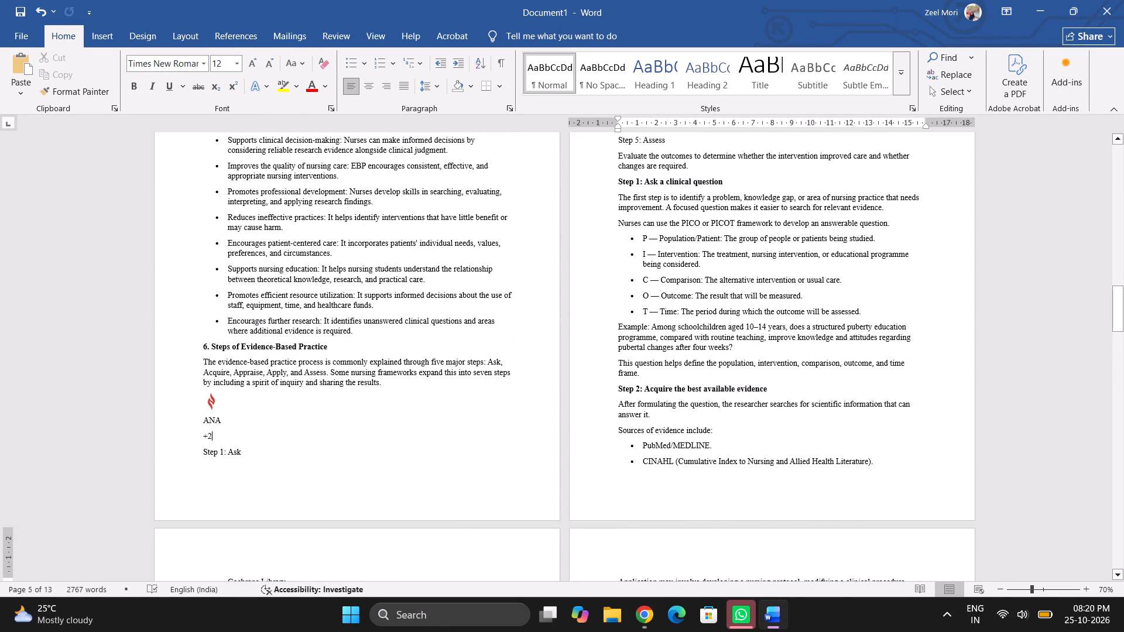
drag(225, 434, 201, 406)
key(BackSpace)
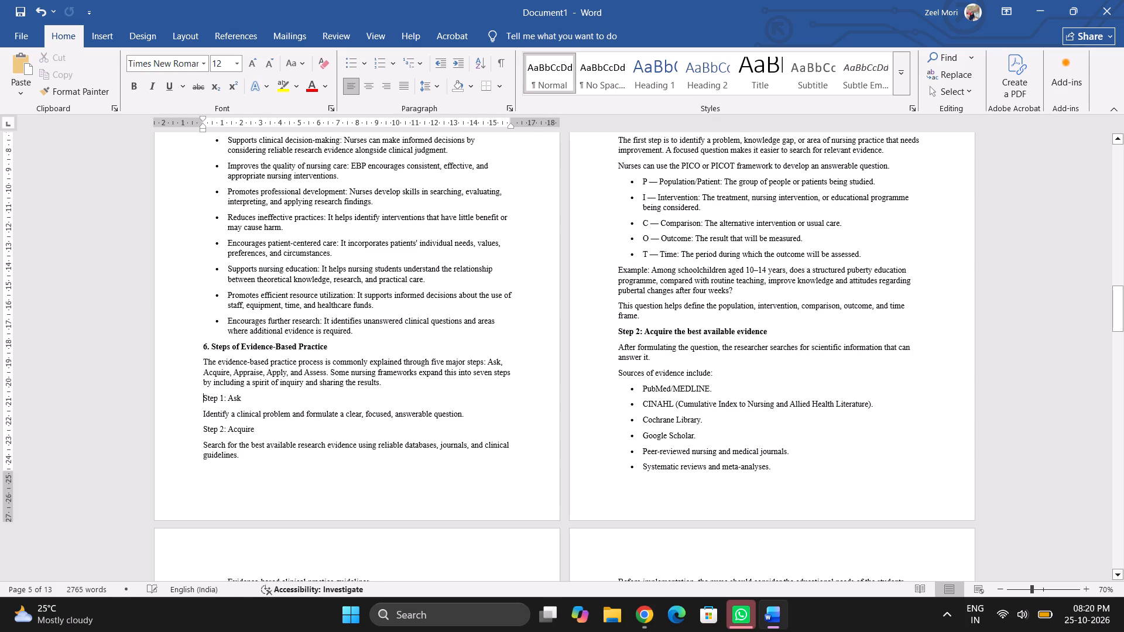
Give the picture of the nurse at the desk Tight text wrapping and shrink it to about 3.4 cm wide.
scroll(201, 406, up, 5)
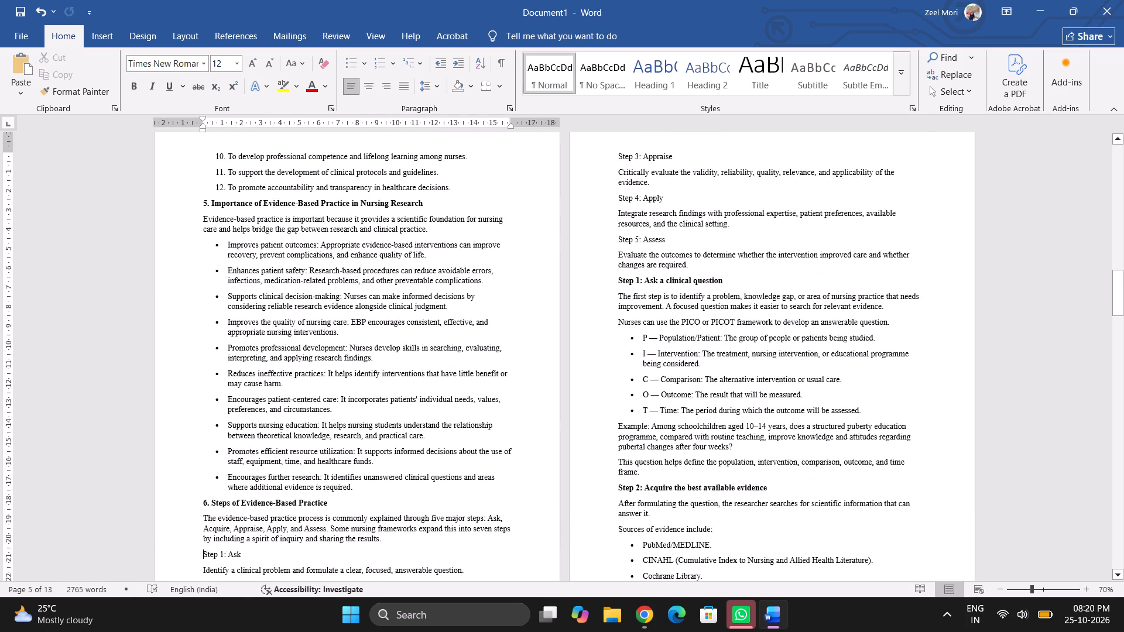
scroll(201, 406, up, 6)
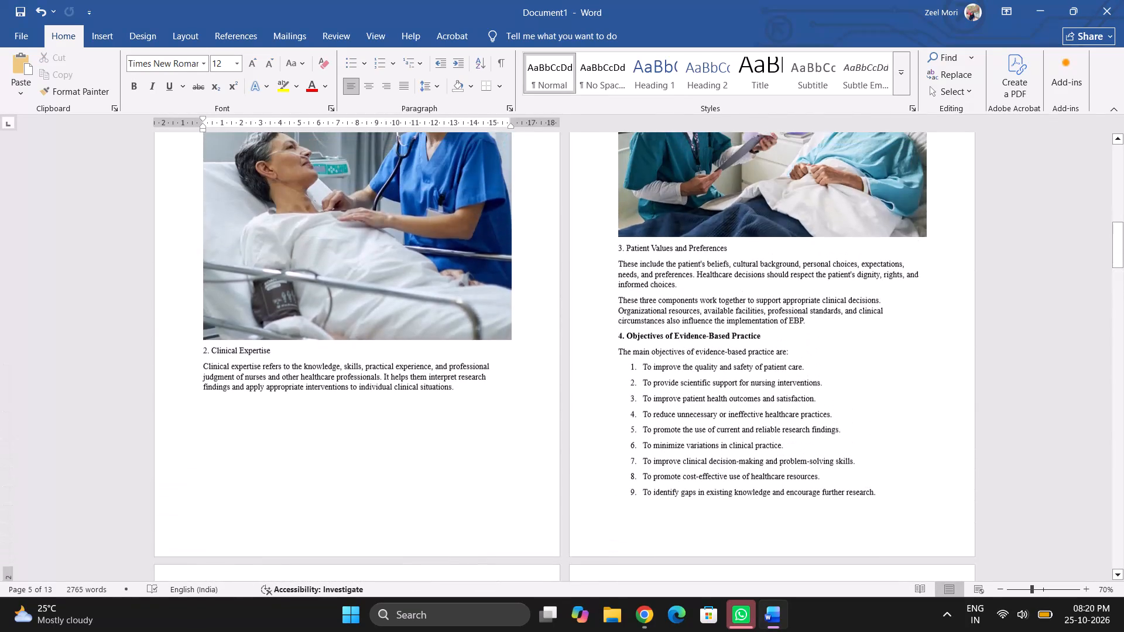
scroll(201, 406, up, 8)
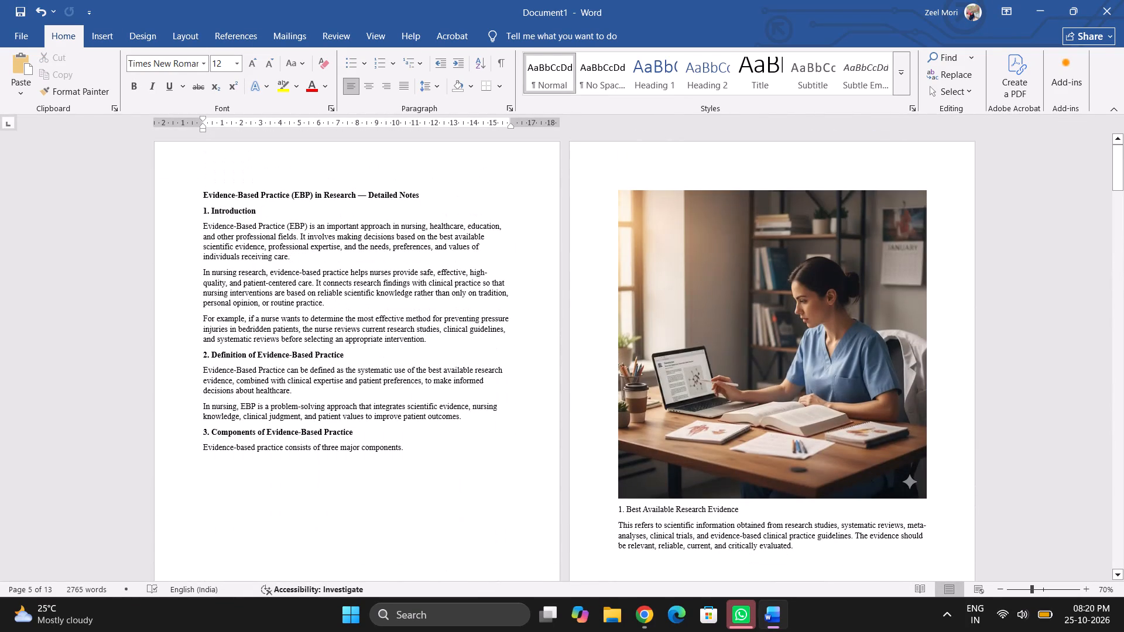
scroll(201, 406, up, 1)
click(759, 418)
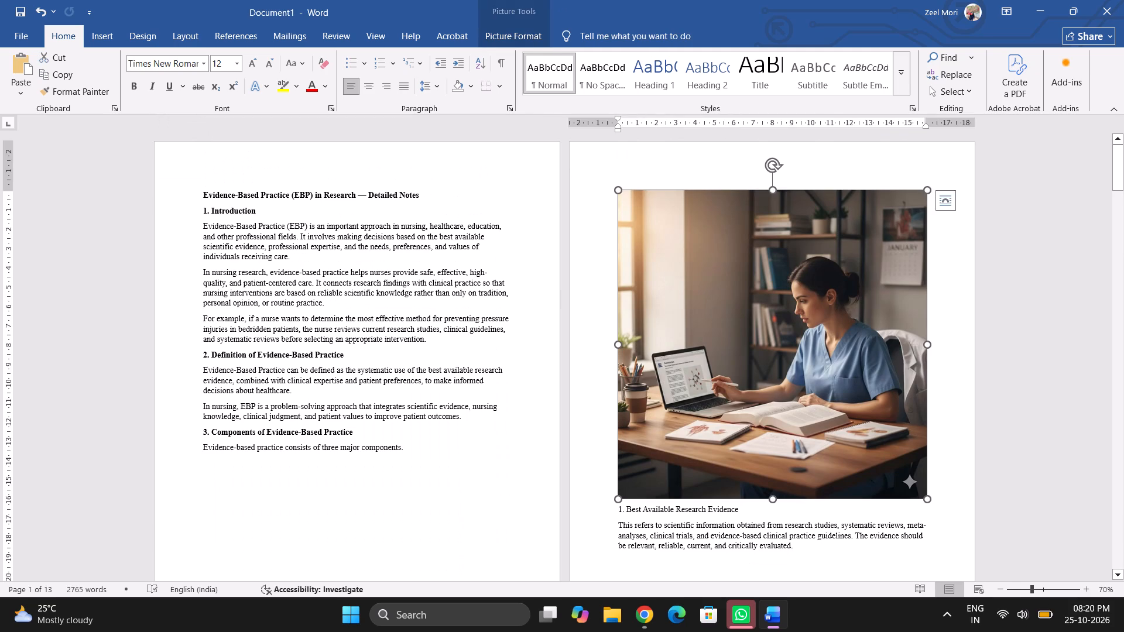
click(950, 199)
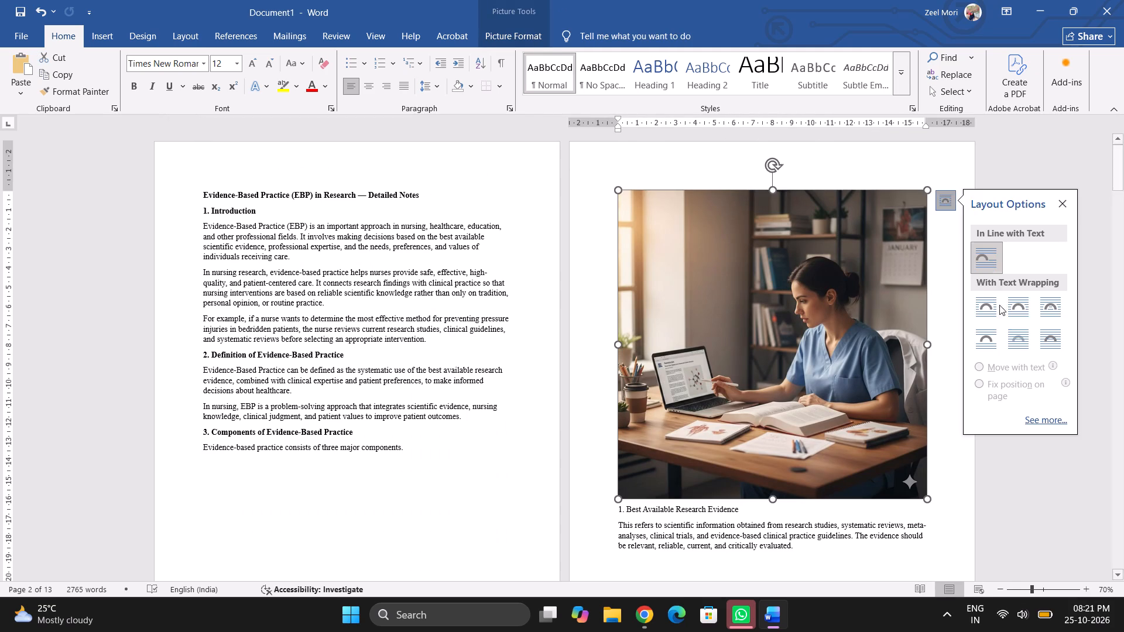
click(1016, 313)
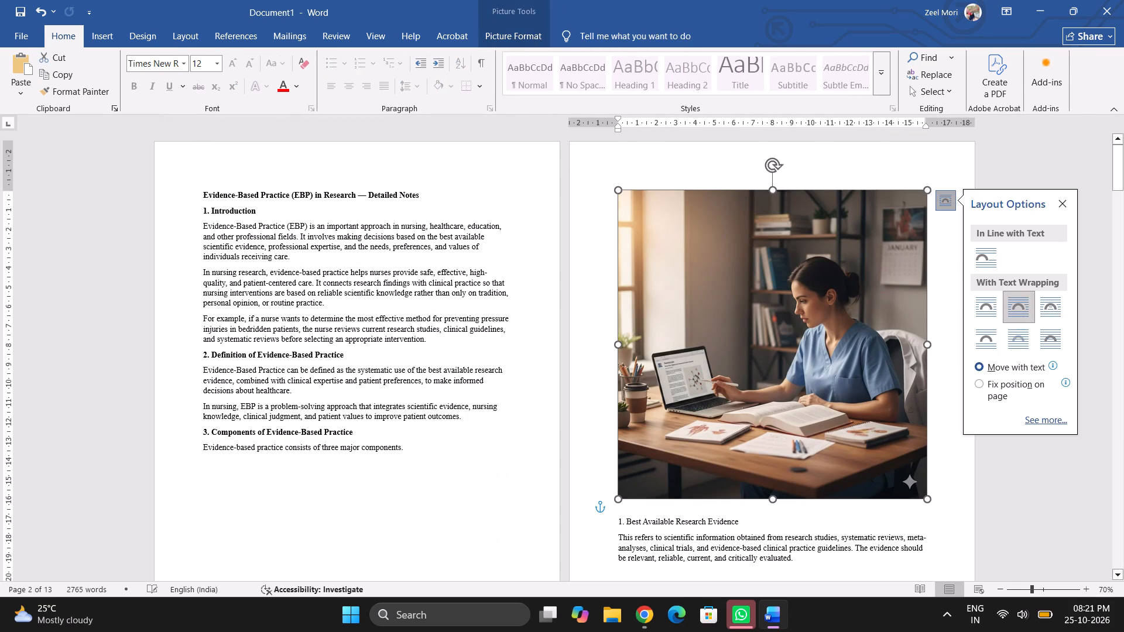
drag(926, 497, 820, 400)
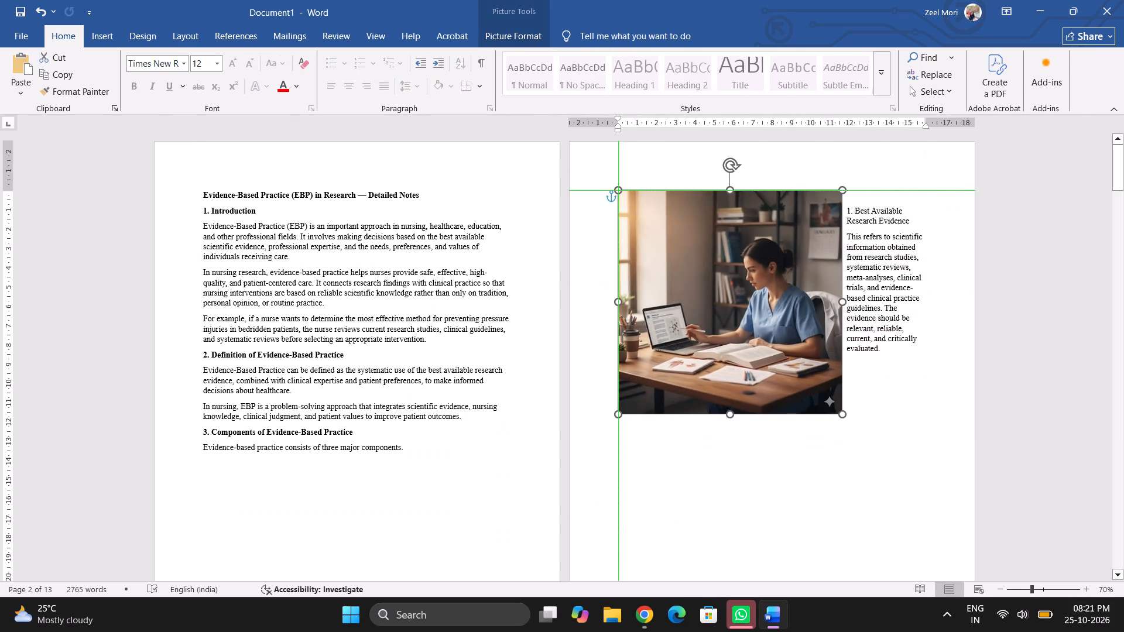
drag(820, 400, 683, 254)
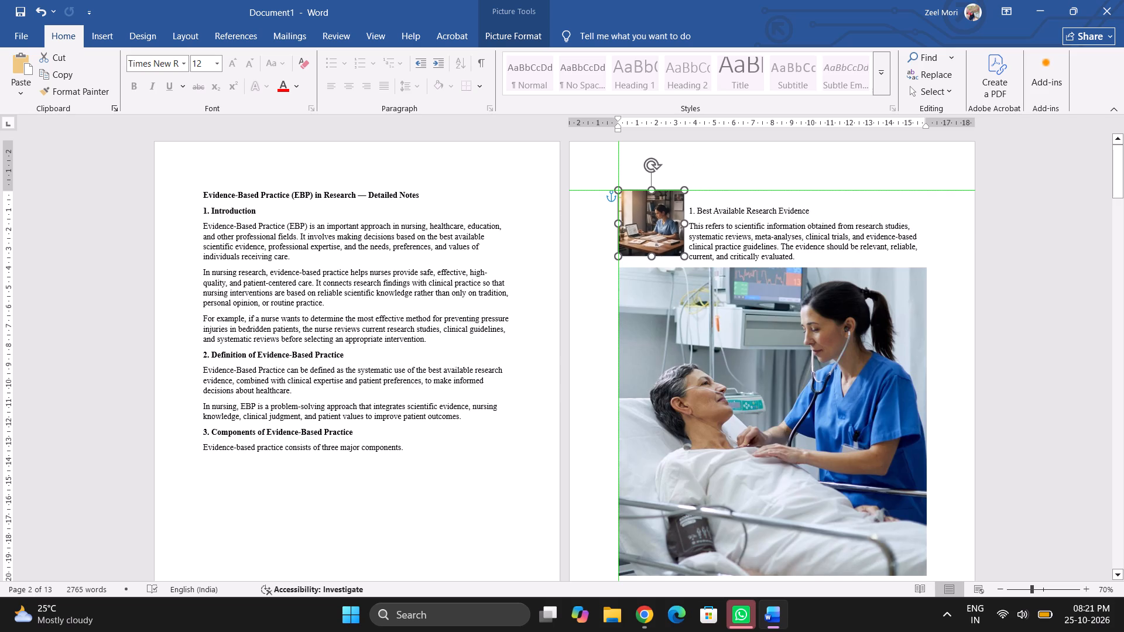
drag(683, 254, 683, 253)
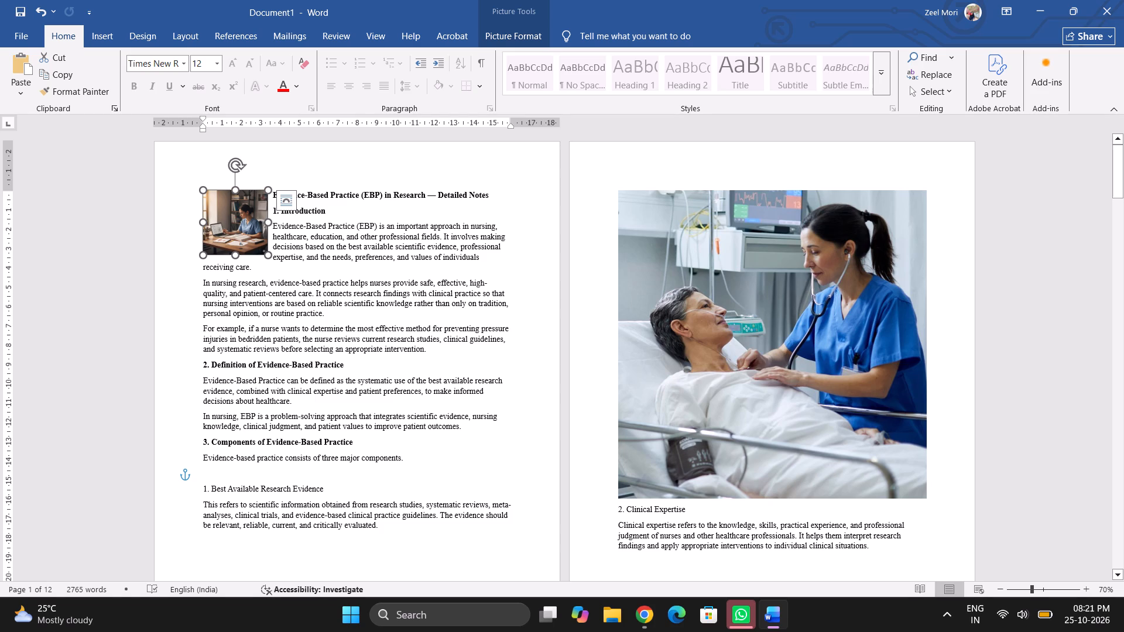
Place the desk picture at the left margin beside the Best Available Research Evidence heading and paragraph.
drag(238, 218, 197, 473)
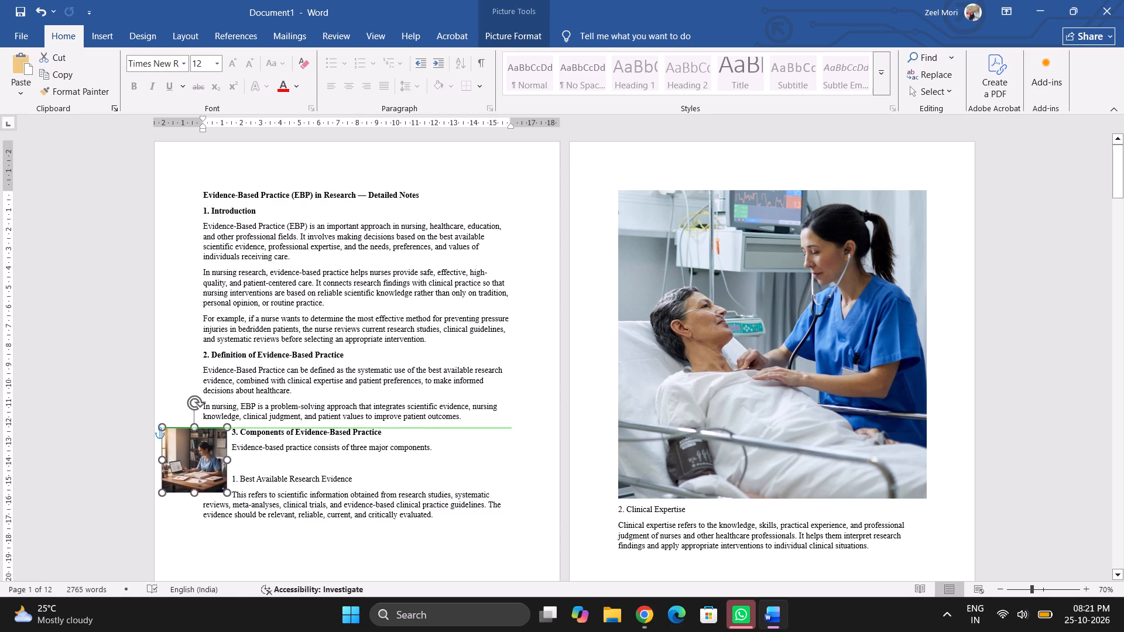
drag(197, 473, 196, 493)
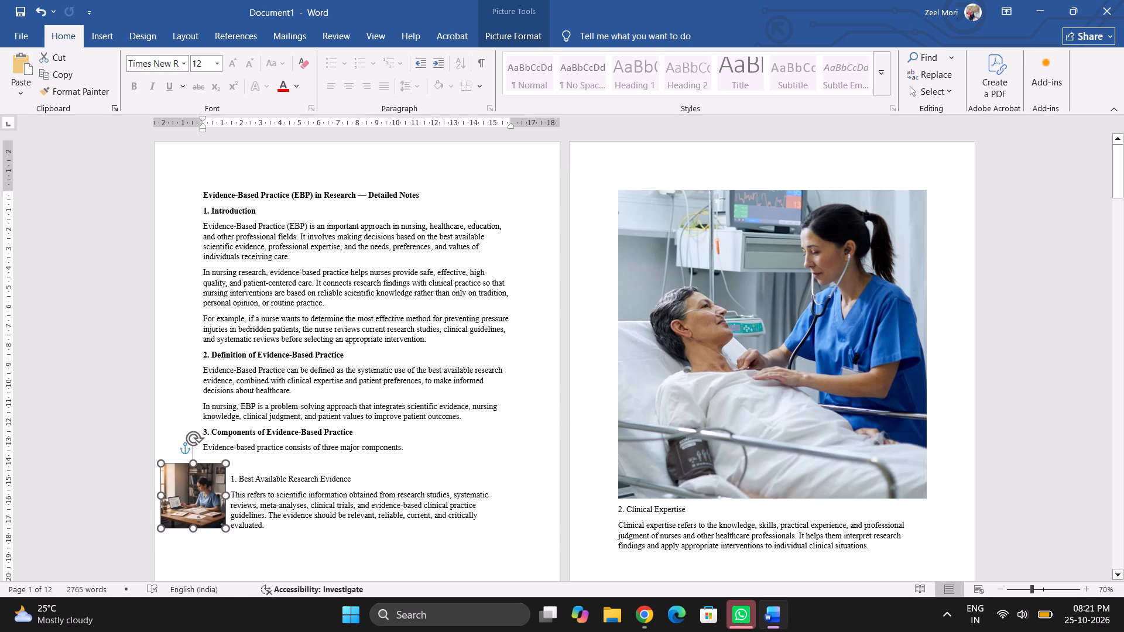
drag(196, 493, 215, 495)
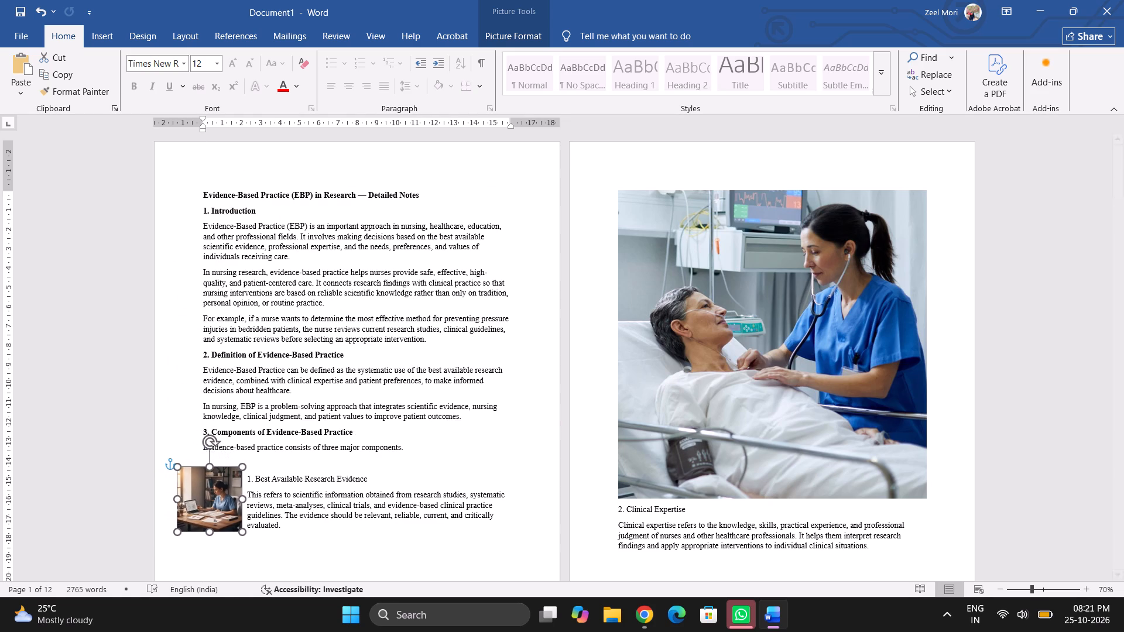
drag(215, 495, 231, 494)
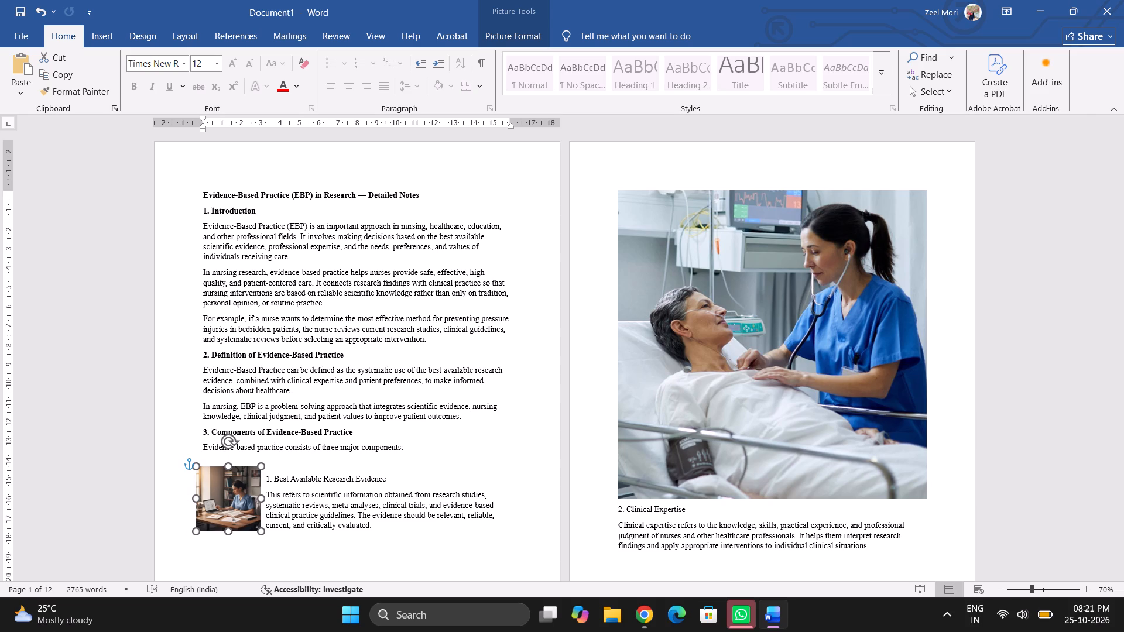
drag(231, 494, 239, 494)
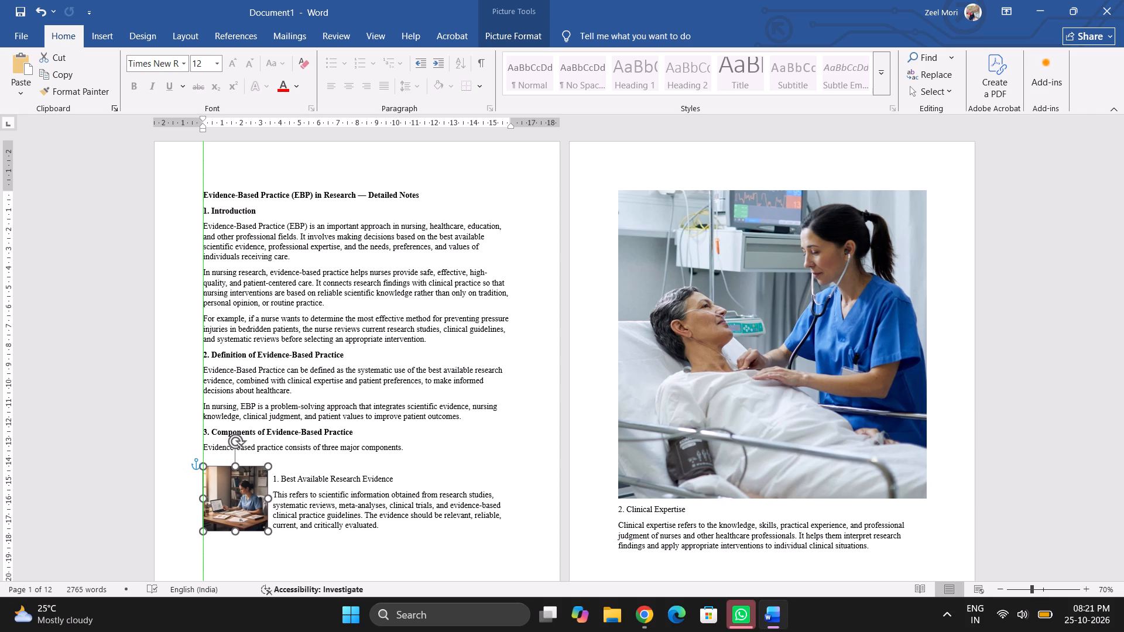
drag(239, 494, 239, 494)
Give the picture of the nurse with a stethoscope Tight text wrapping and shrink it to about 3.9 cm wide.
click(807, 320)
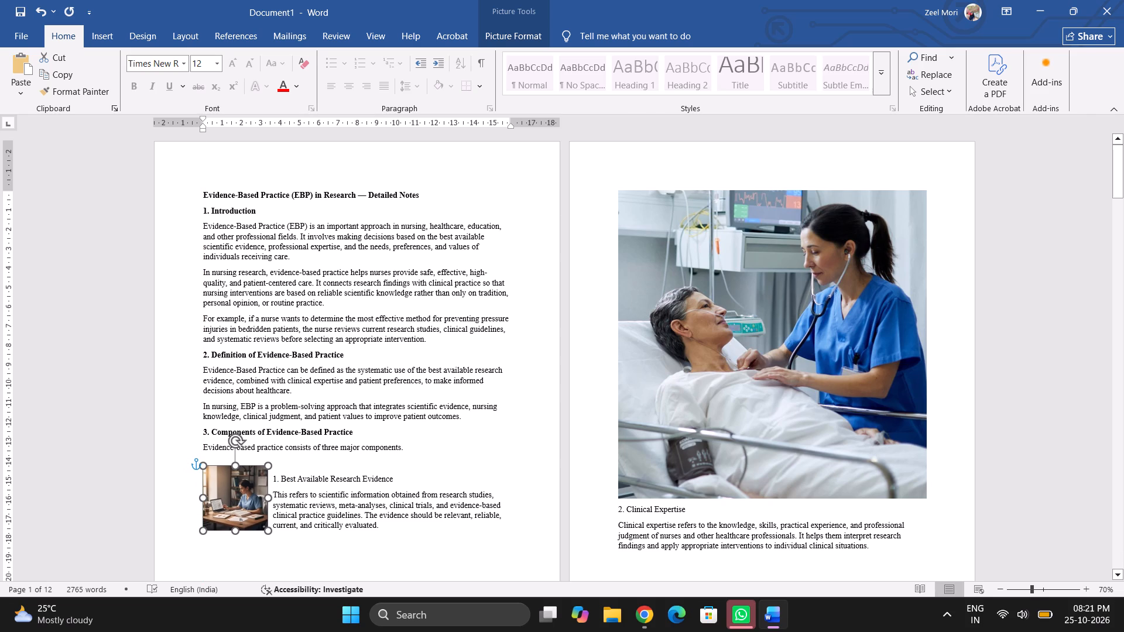
click(949, 201)
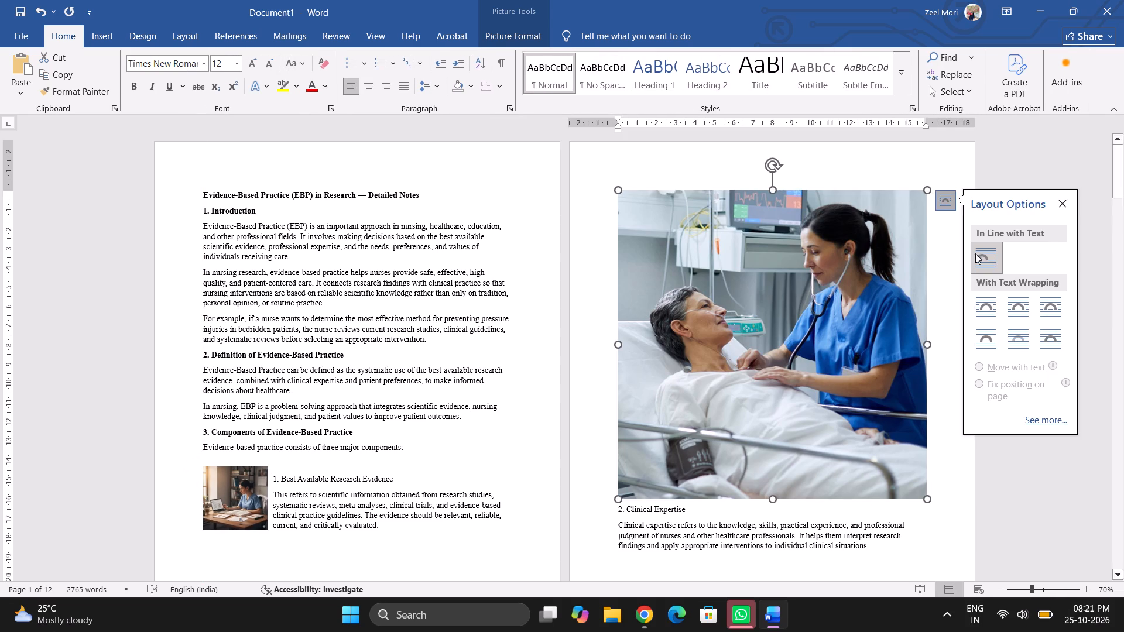
click(1023, 310)
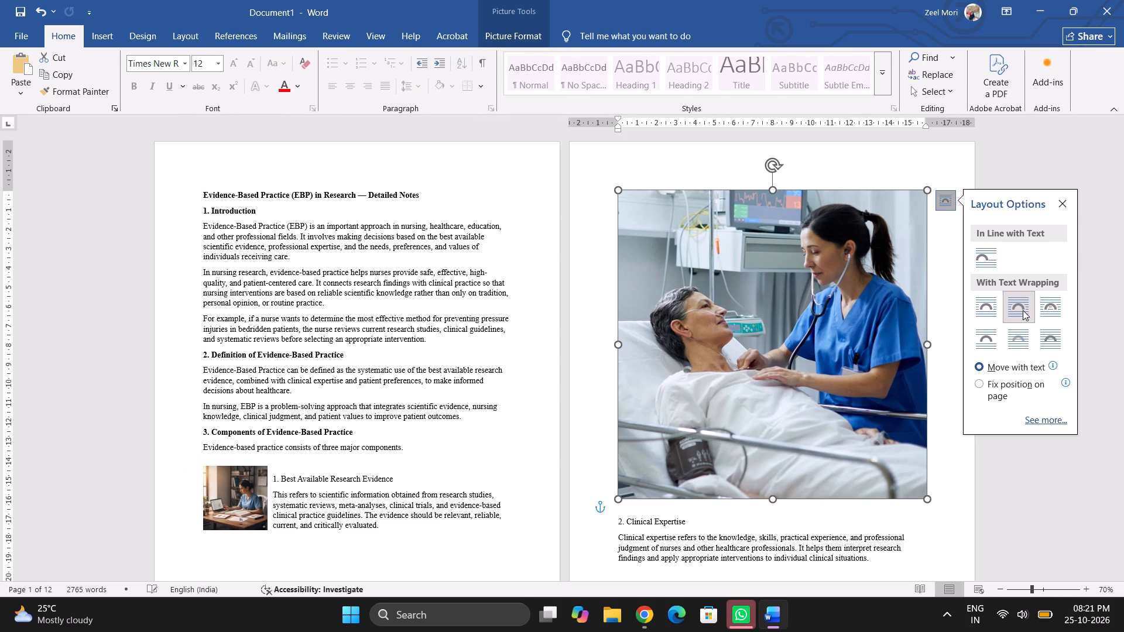
drag(929, 501, 837, 439)
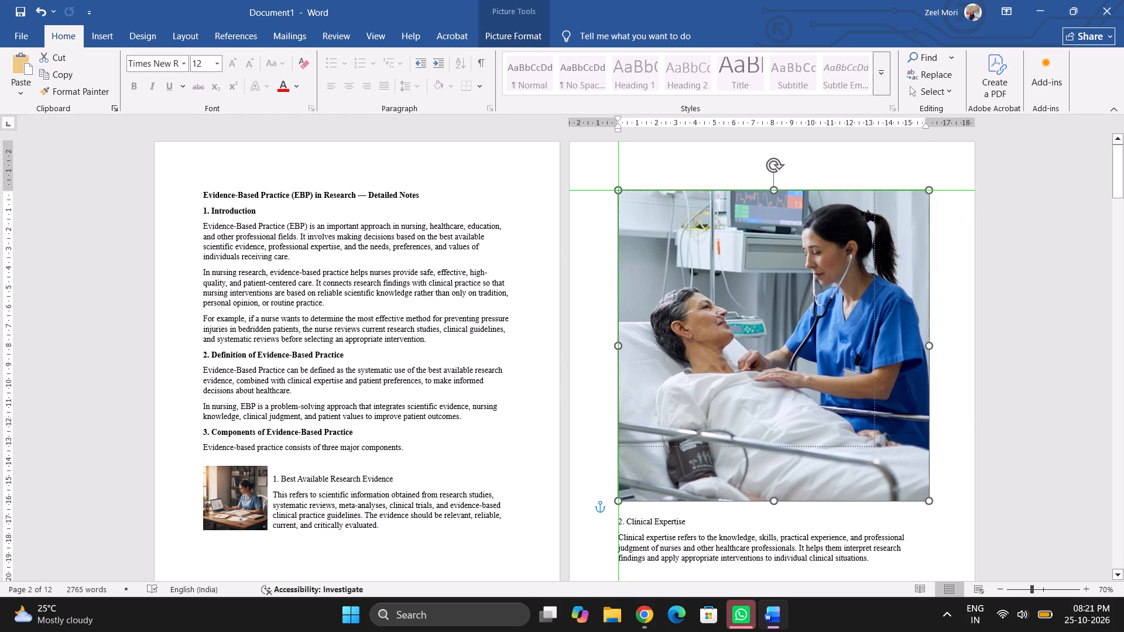
drag(837, 439, 668, 265)
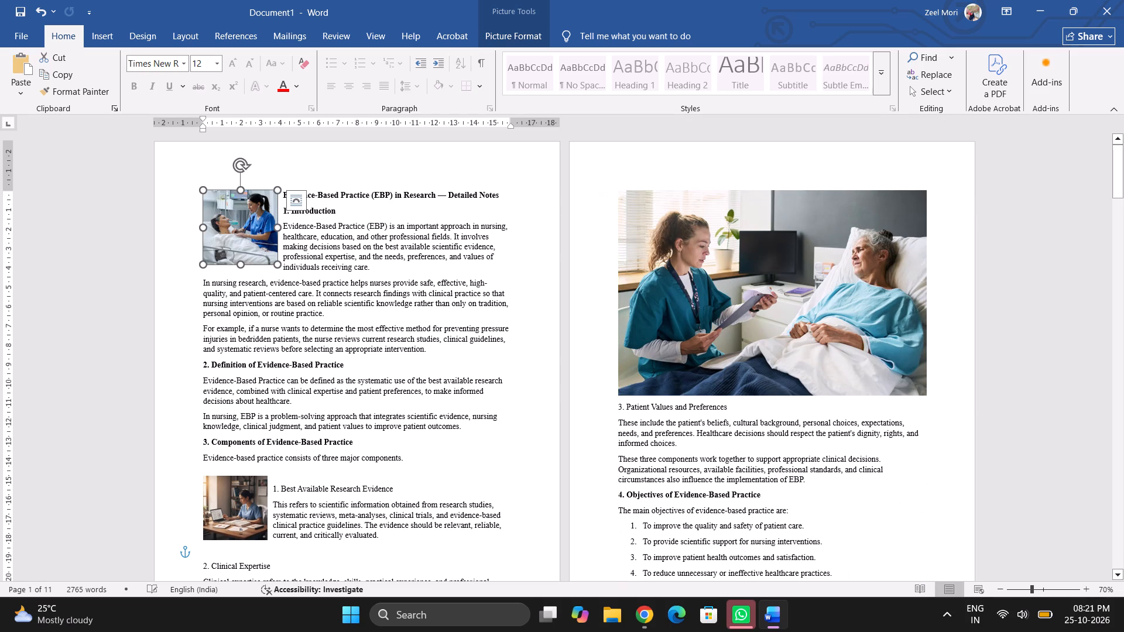
Move the picture of the nurse with a stethoscope beside the Clinical Expertise paragraph at the left margin and shrink it to about 3.4 cm wide.
click(242, 262)
drag(251, 213, 244, 538)
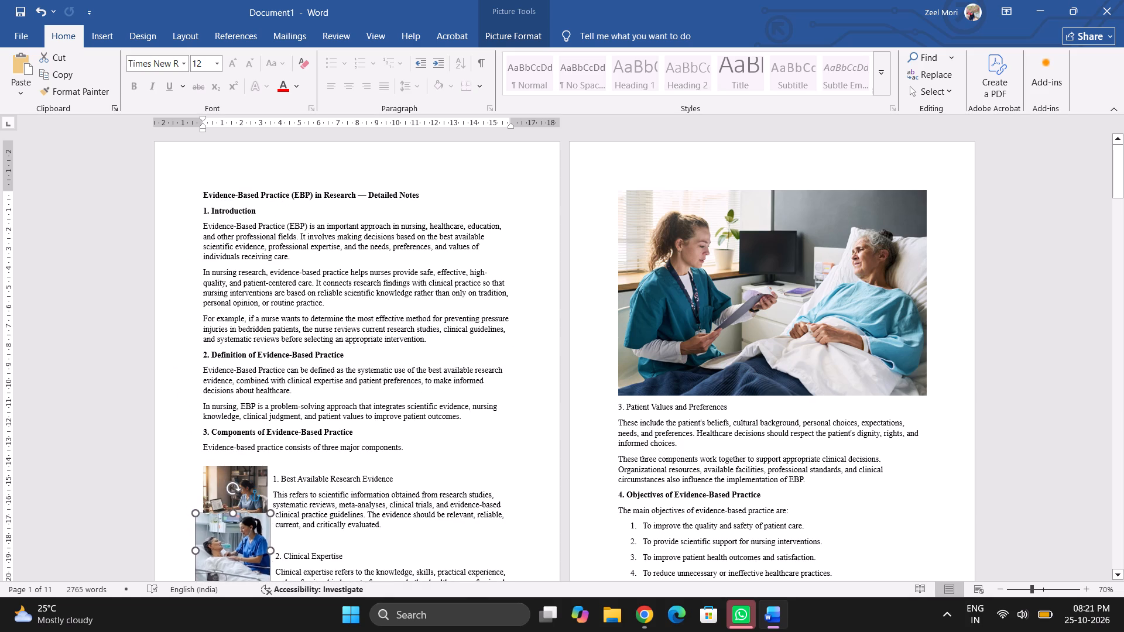
drag(244, 538, 246, 561)
scroll(413, 221, up, 1)
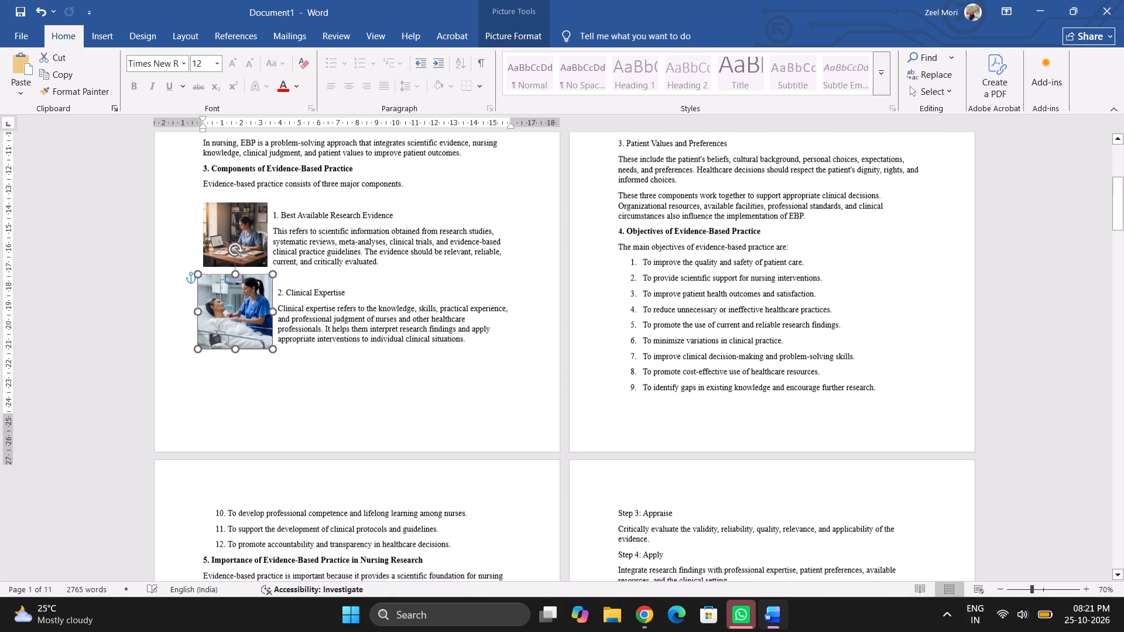
scroll(413, 221, up, 1)
drag(272, 359, 264, 341)
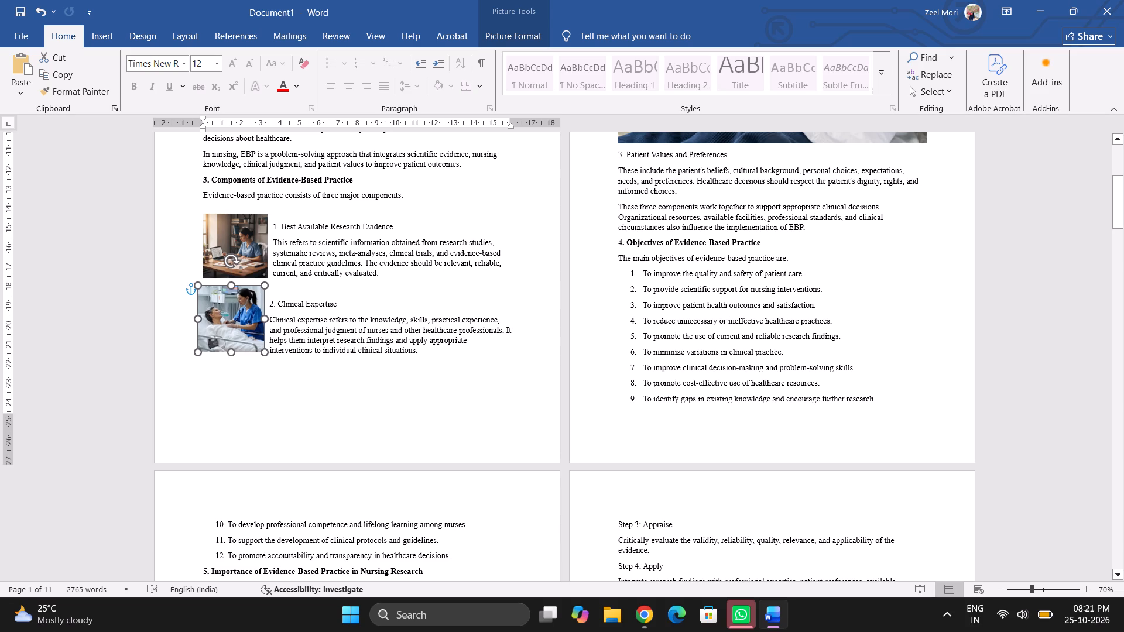
drag(264, 341, 263, 338)
drag(241, 315, 248, 316)
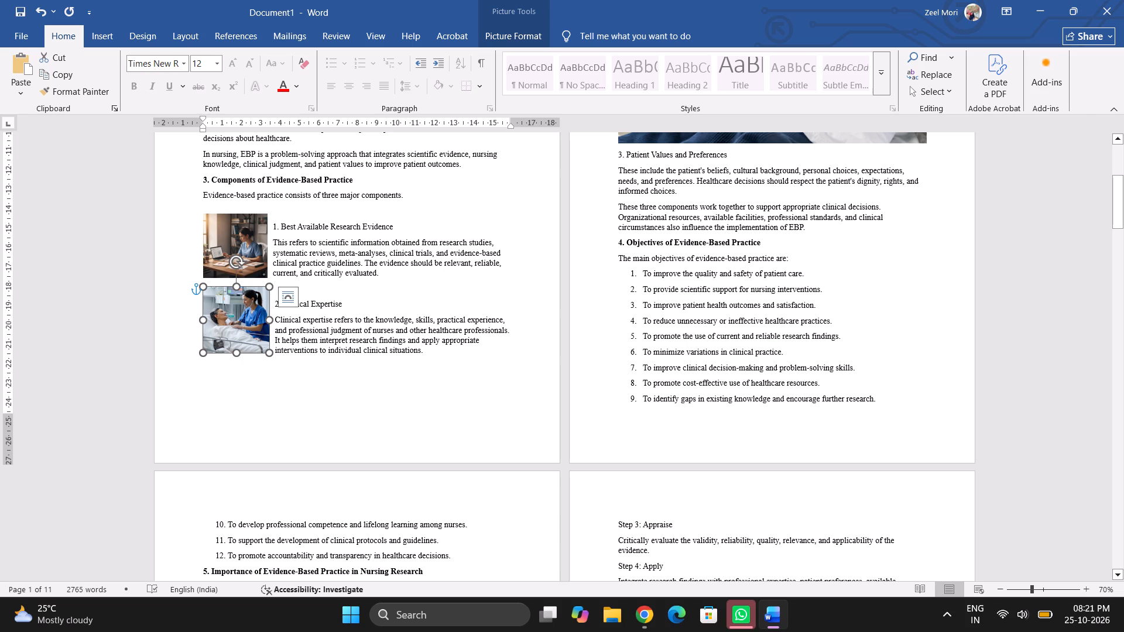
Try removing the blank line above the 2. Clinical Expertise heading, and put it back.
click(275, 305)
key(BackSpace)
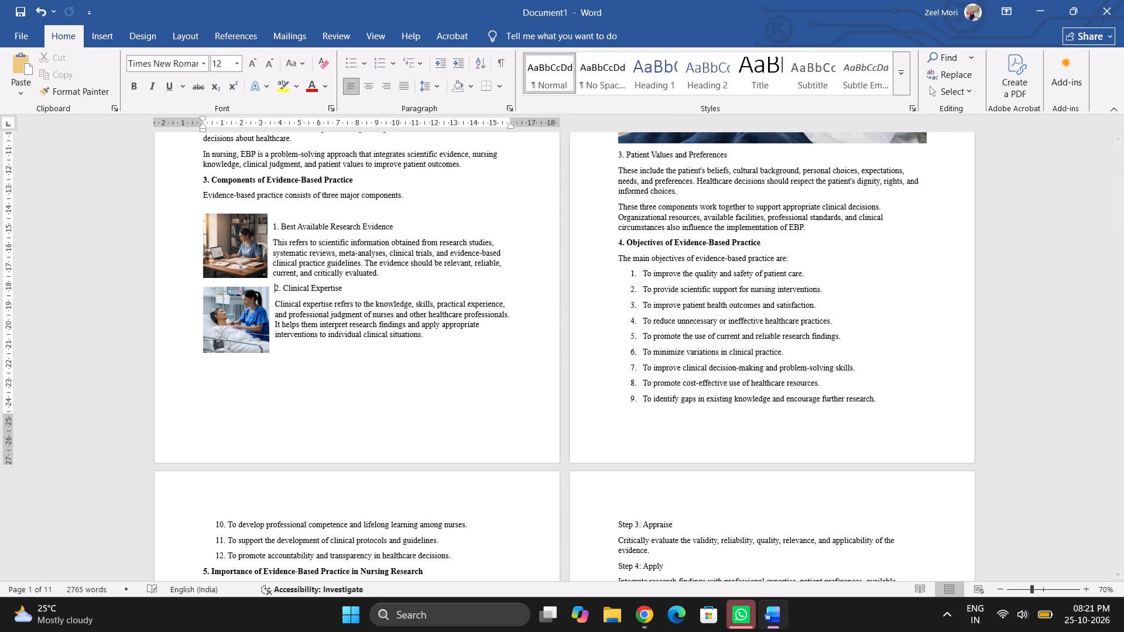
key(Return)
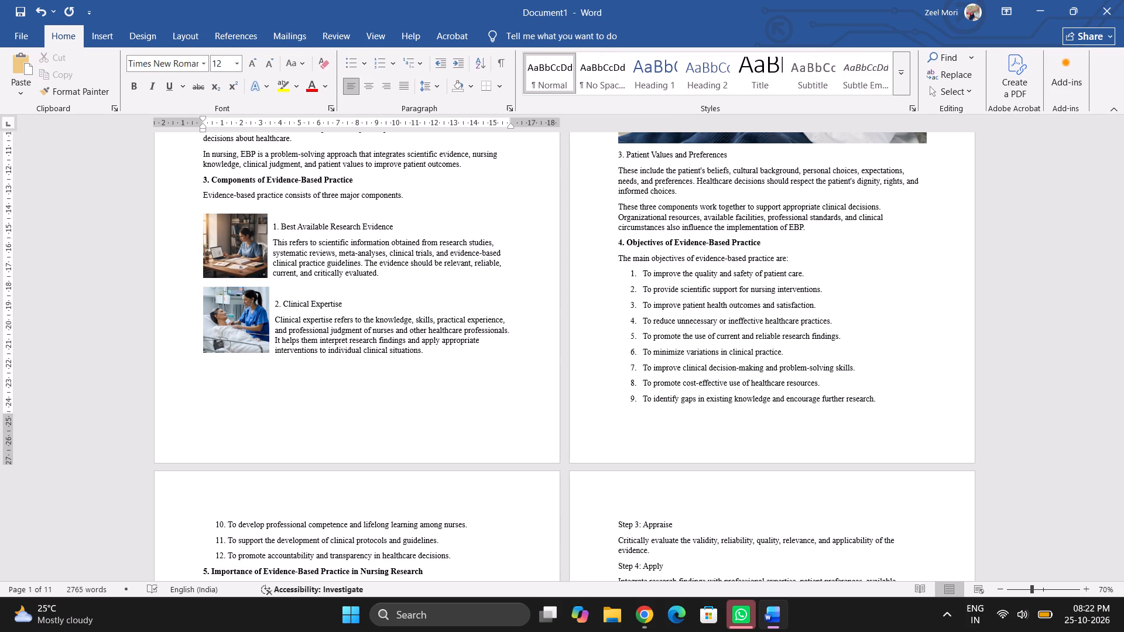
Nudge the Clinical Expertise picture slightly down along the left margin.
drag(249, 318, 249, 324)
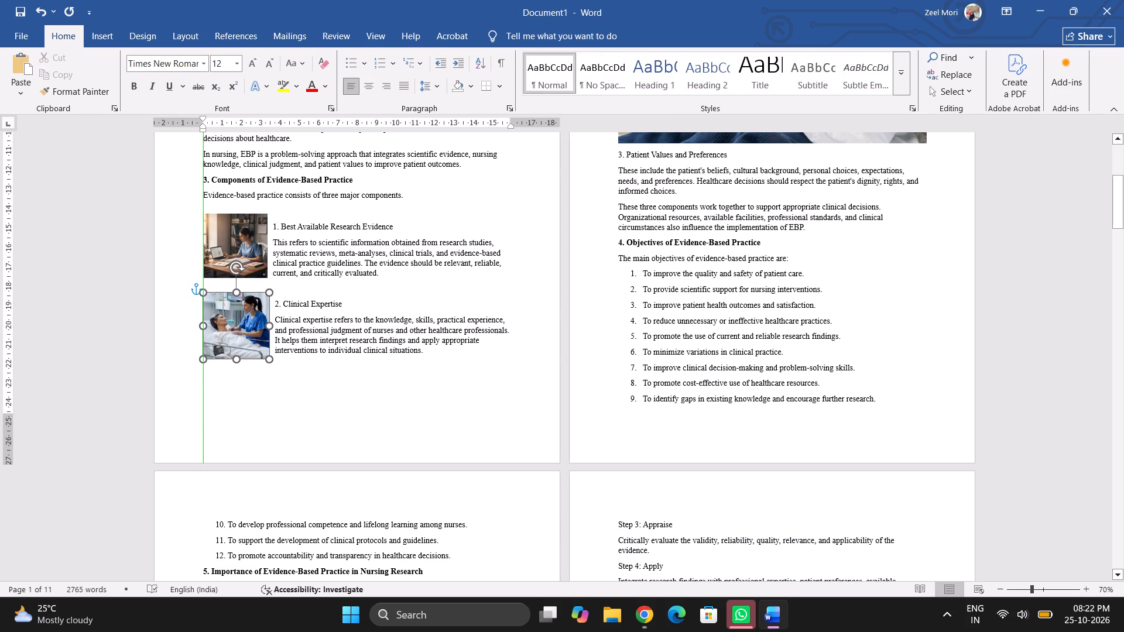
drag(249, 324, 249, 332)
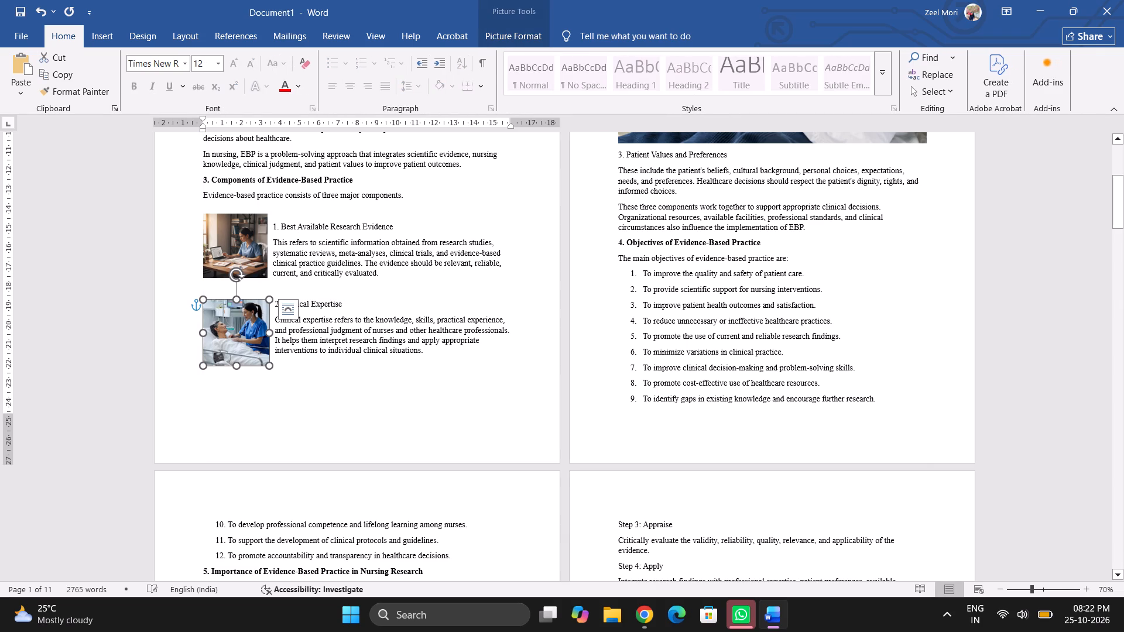
Give the large picture of the nurse with a clipboard beside the elderly patient Tight text wrapping and shrink it to about 3.9 cm wide.
scroll(394, 394, up, 3)
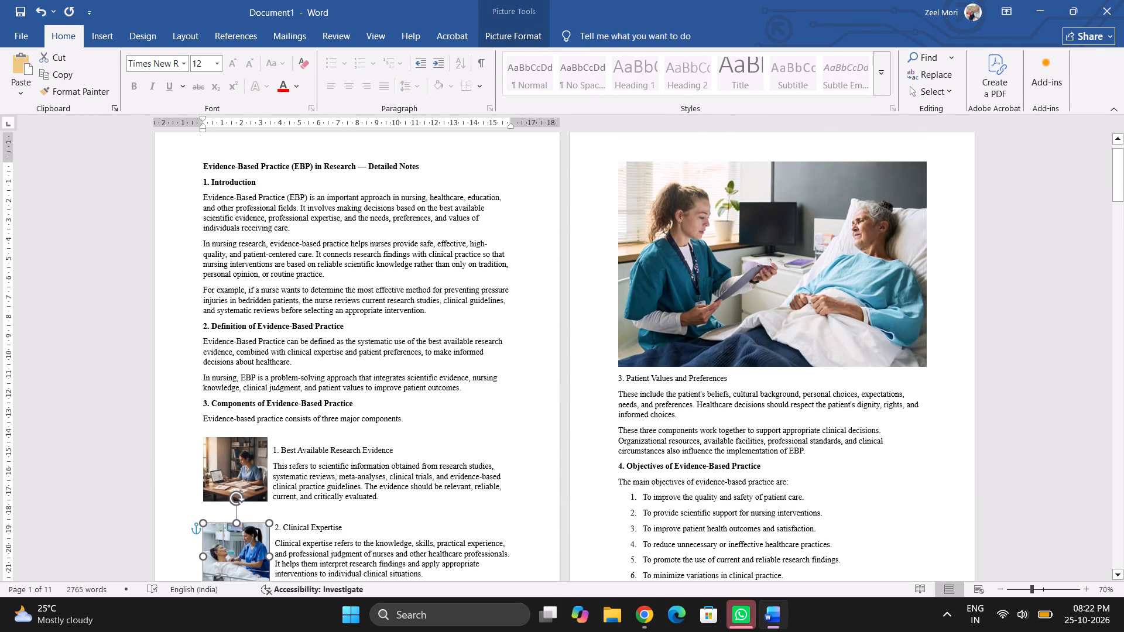
click(839, 340)
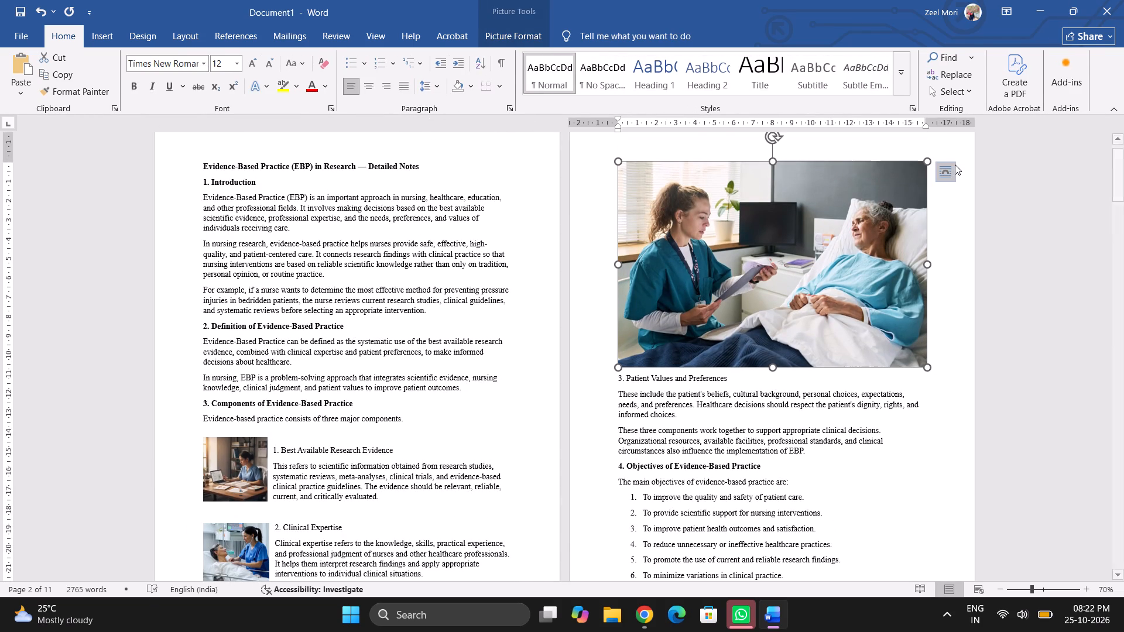
click(955, 164)
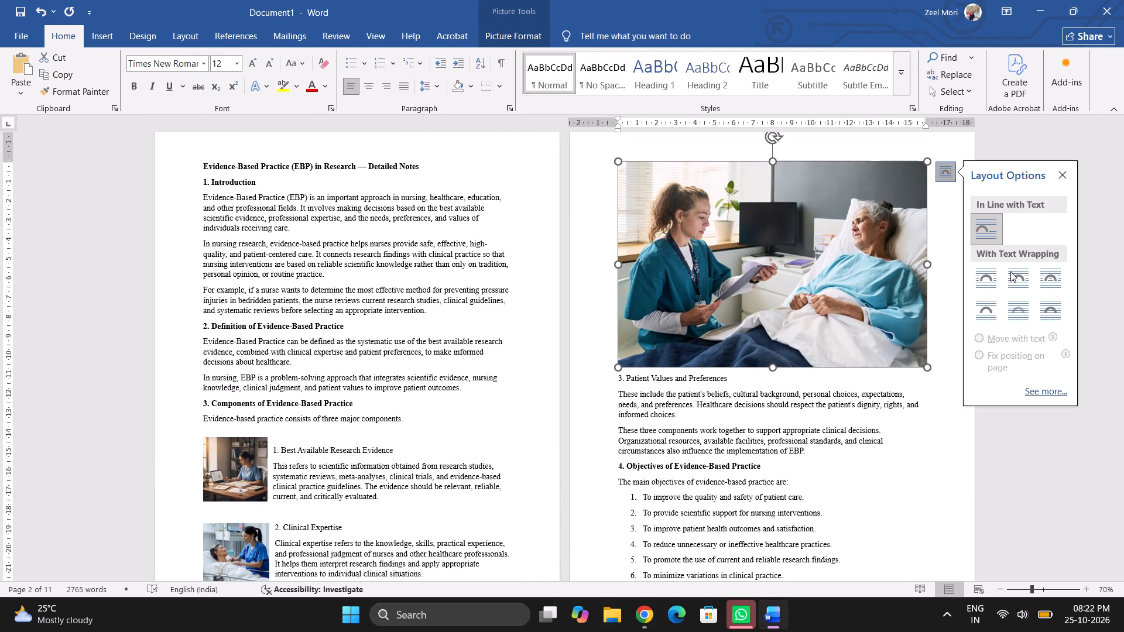
click(1010, 272)
drag(924, 365, 646, 257)
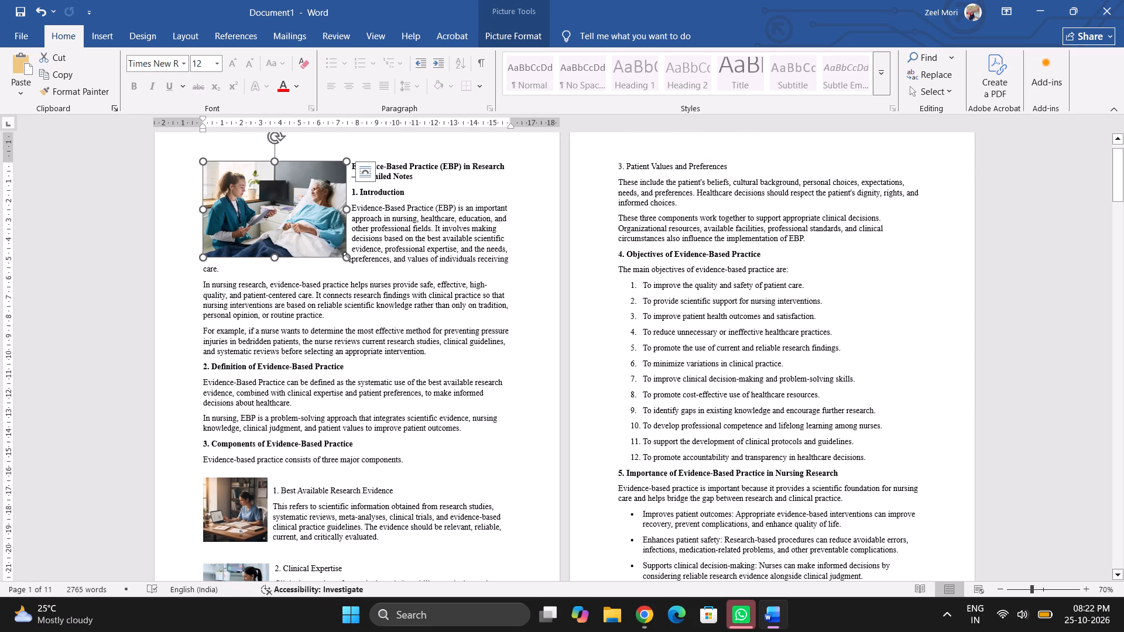
drag(348, 257, 277, 214)
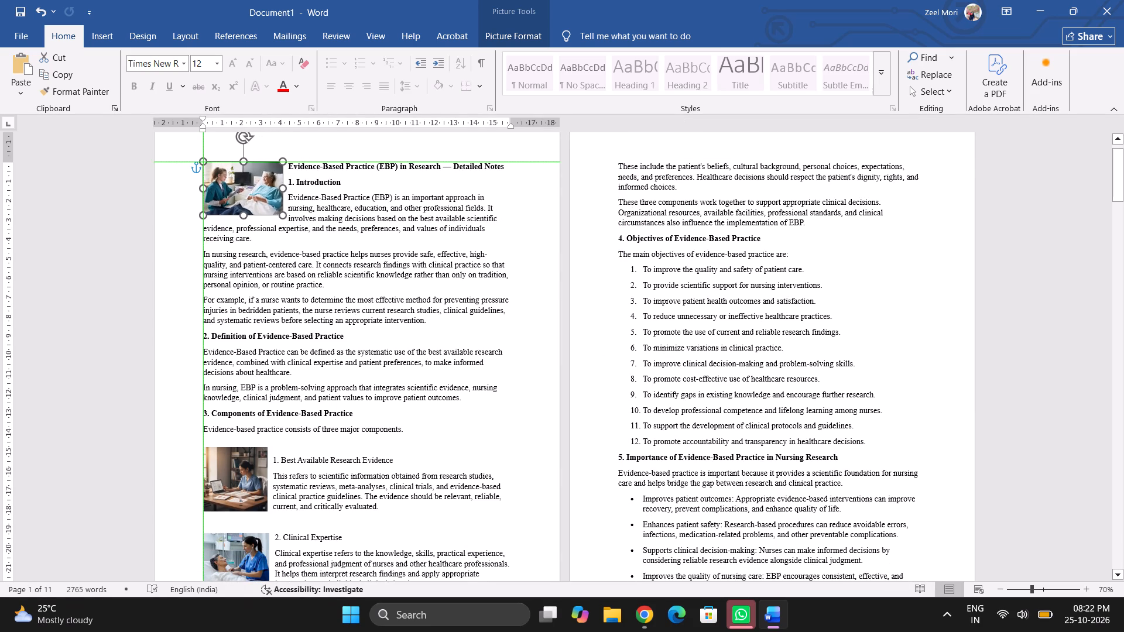
drag(277, 214, 272, 210)
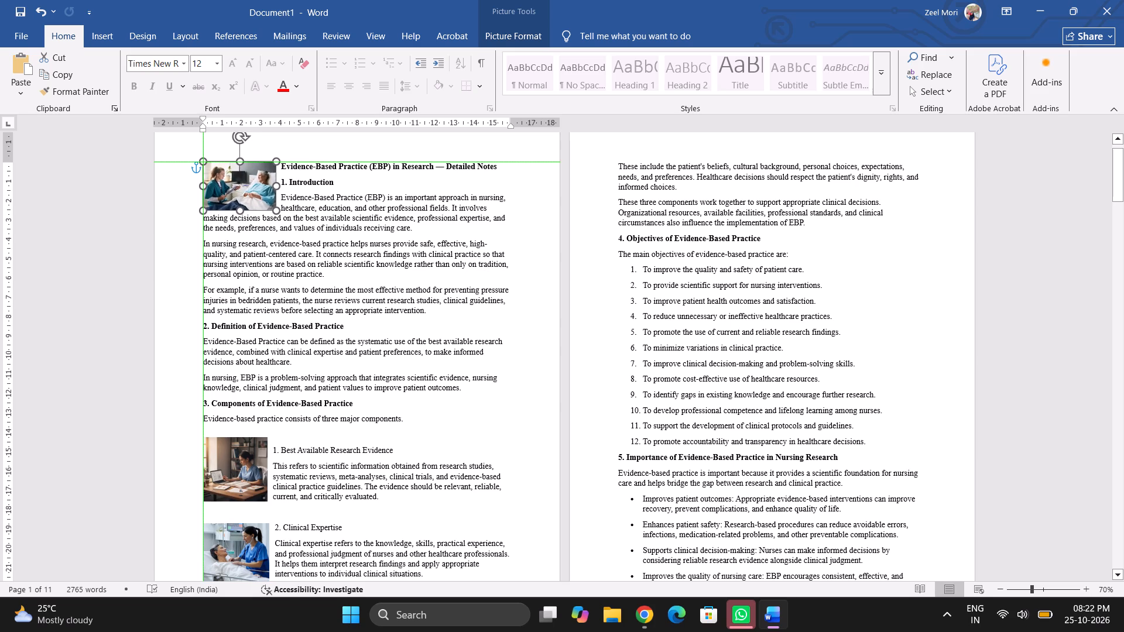
drag(272, 210, 272, 211)
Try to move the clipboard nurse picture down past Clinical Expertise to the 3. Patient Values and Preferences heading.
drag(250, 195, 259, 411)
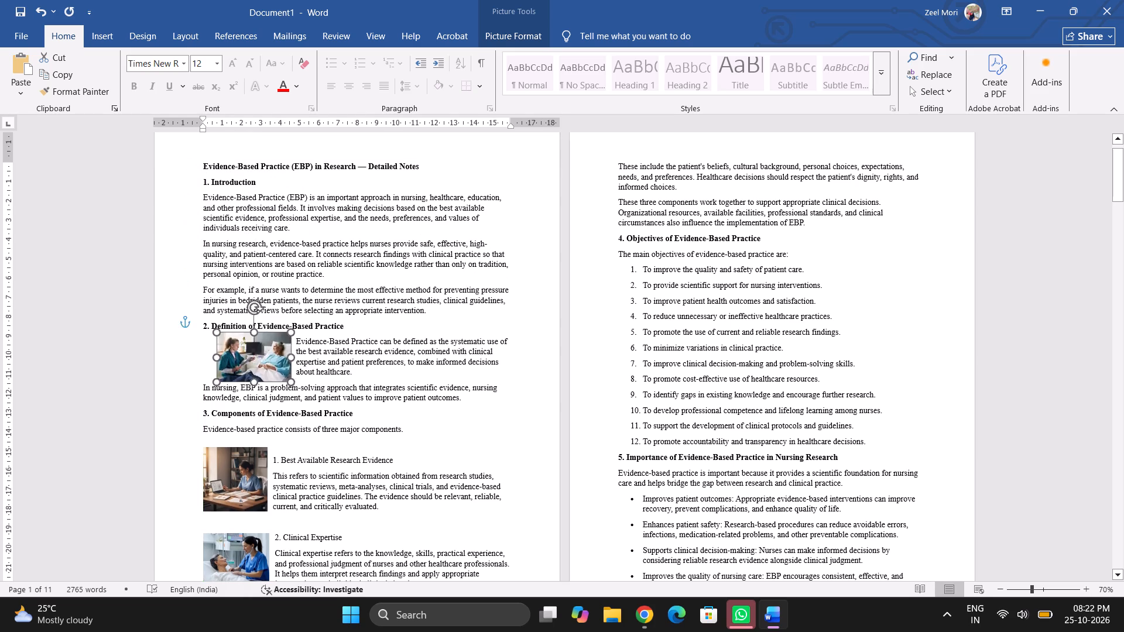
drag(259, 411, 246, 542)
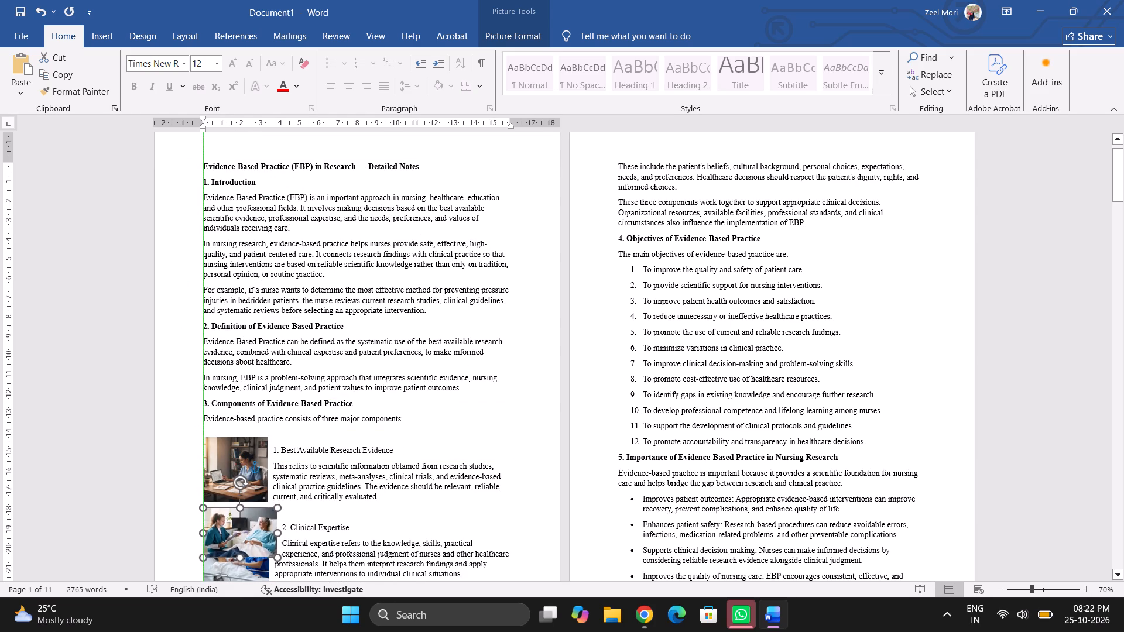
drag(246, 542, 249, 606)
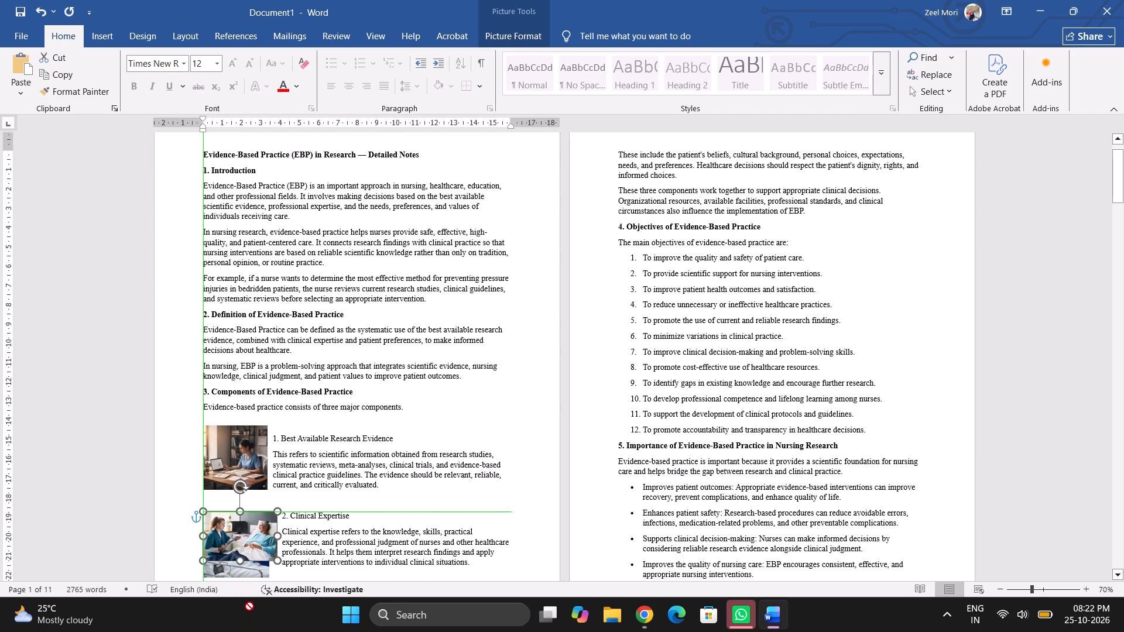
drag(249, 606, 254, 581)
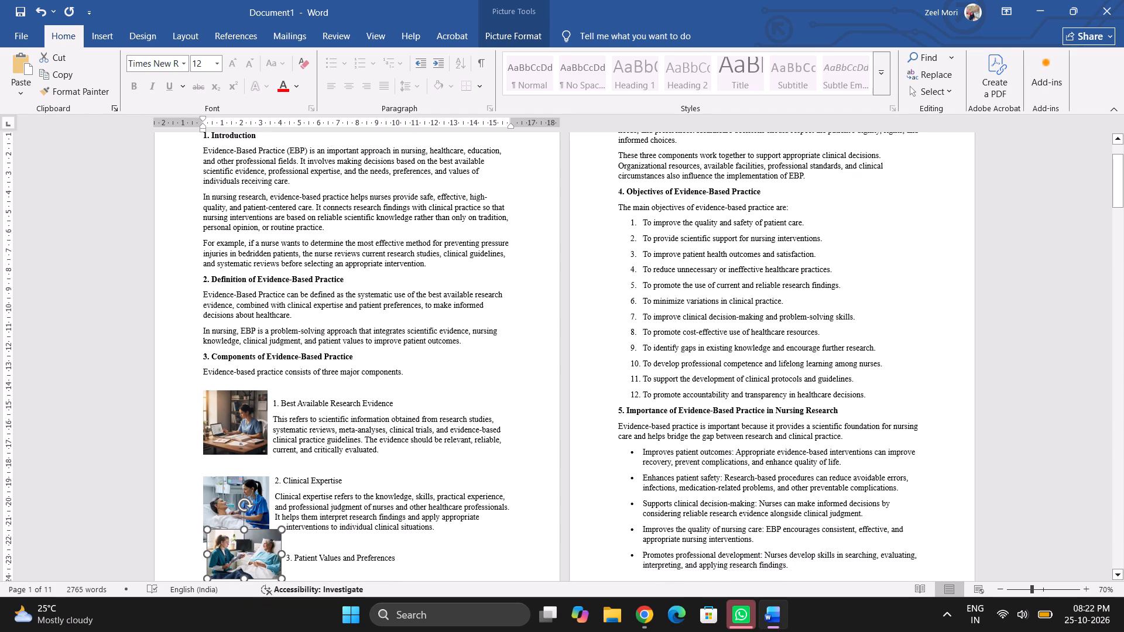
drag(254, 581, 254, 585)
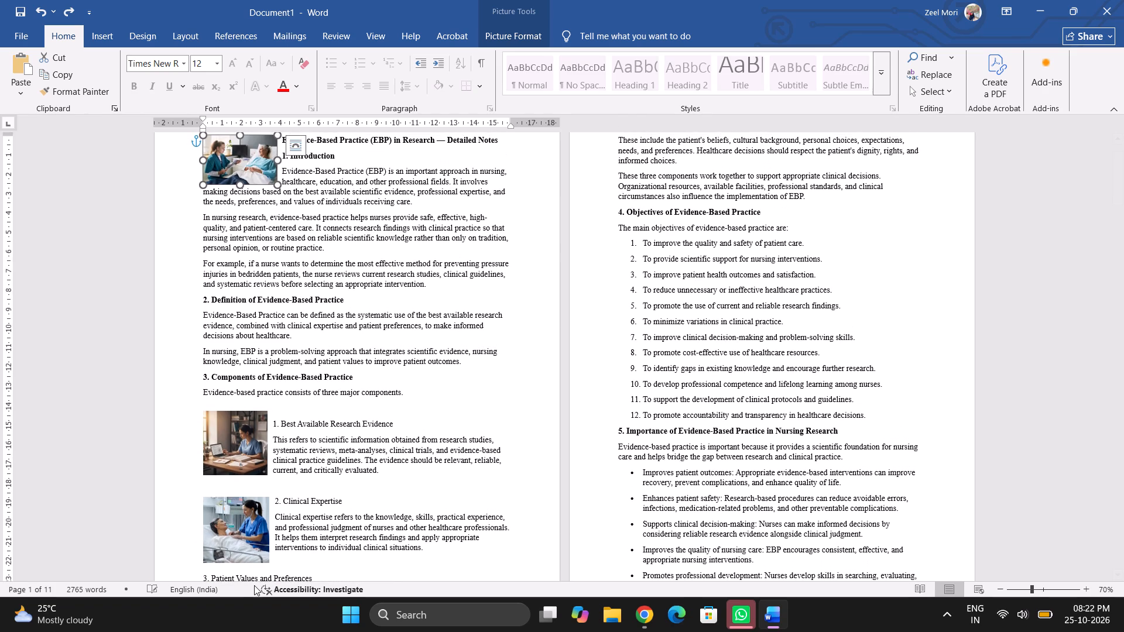
Shift the clipboard nurse picture straight down the left margin until it sits beside the 3. Patient Values and Preferences heading.
key(Down)
key(Down)
key(Down)
key(Down)
key(Down)
key(Down)
key(Down)
key(Down)
key(Down)
key(Down)
key(Down)
key(Down)
key(Down)
key(Down)
key(Down)
key(Down)
key(Down)
key(Down)
key(Down)
key(Down)
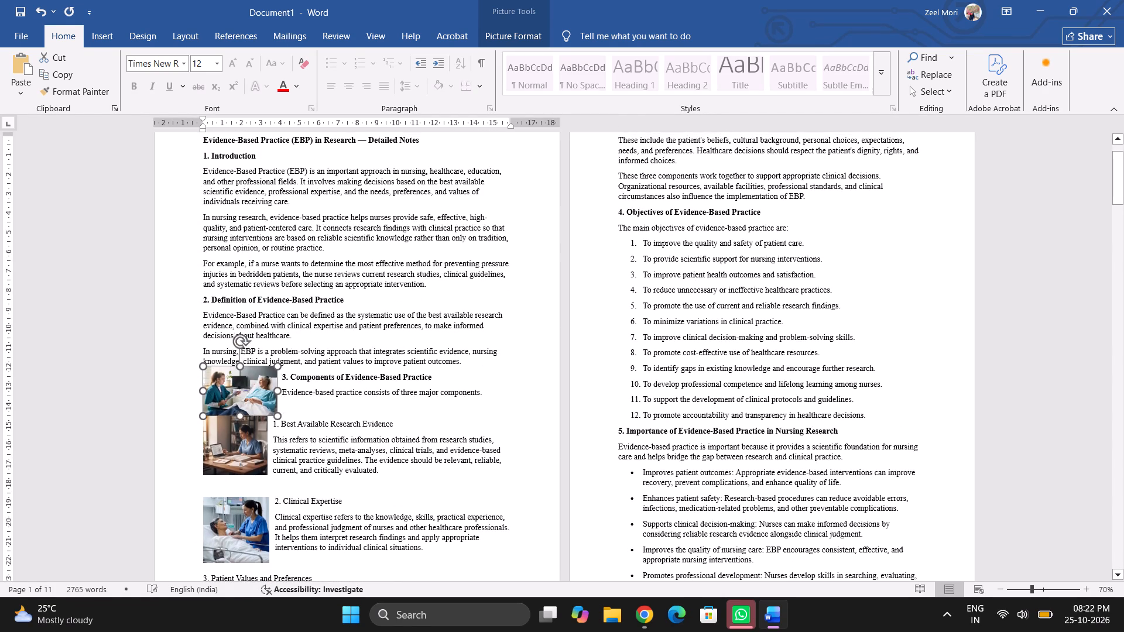
key(Down)
key(Down)
key(Down)
key(Down)
key(Down)
key(Down)
key(Down)
key(Down)
key(Down)
key(Down)
key(Down)
key(Down)
key(Down)
key(Down)
key(Down)
key(Down)
key(Down)
key(Down)
key(Down)
key(Down)
key(Down)
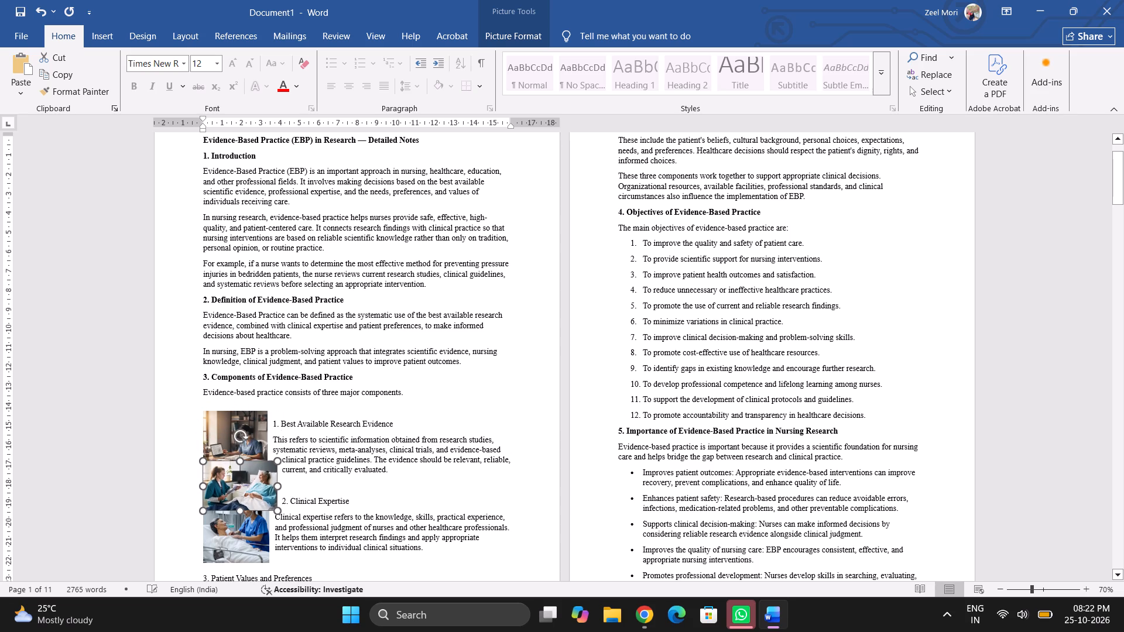
key(Down)
key(Down)
key(Down)
key(Down)
key(Down)
key(Down)
key(Down)
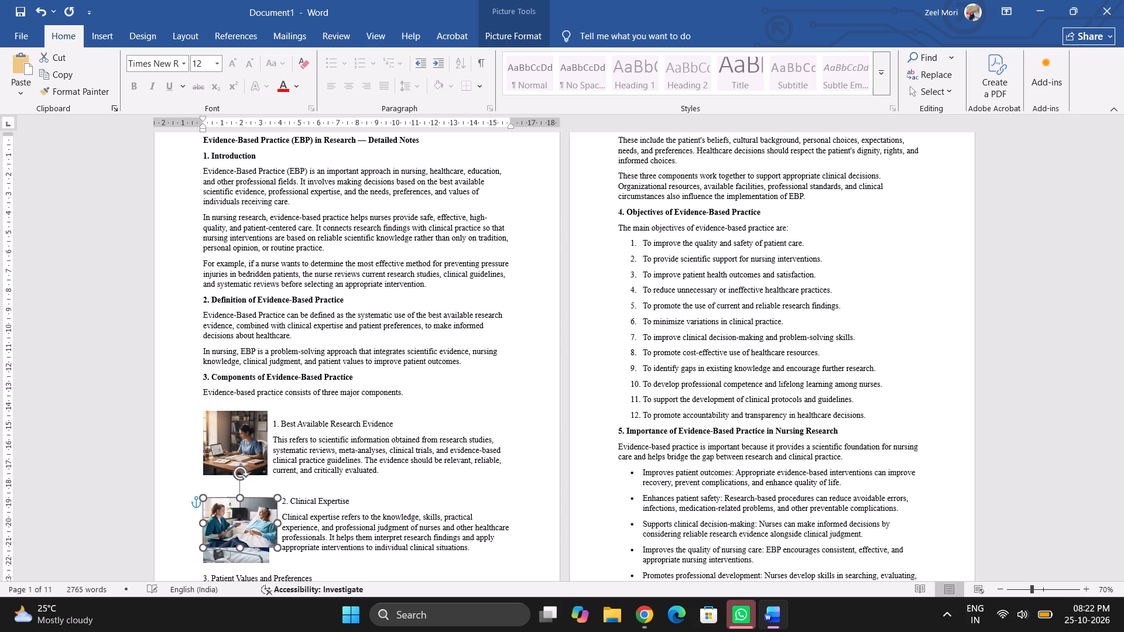
key(Down)
key(Down)
key(Down)
key(Down)
key(Down)
key(Down)
key(Down)
key(Down)
key(Down)
key(Down)
key(Down)
key(Down)
key(Down)
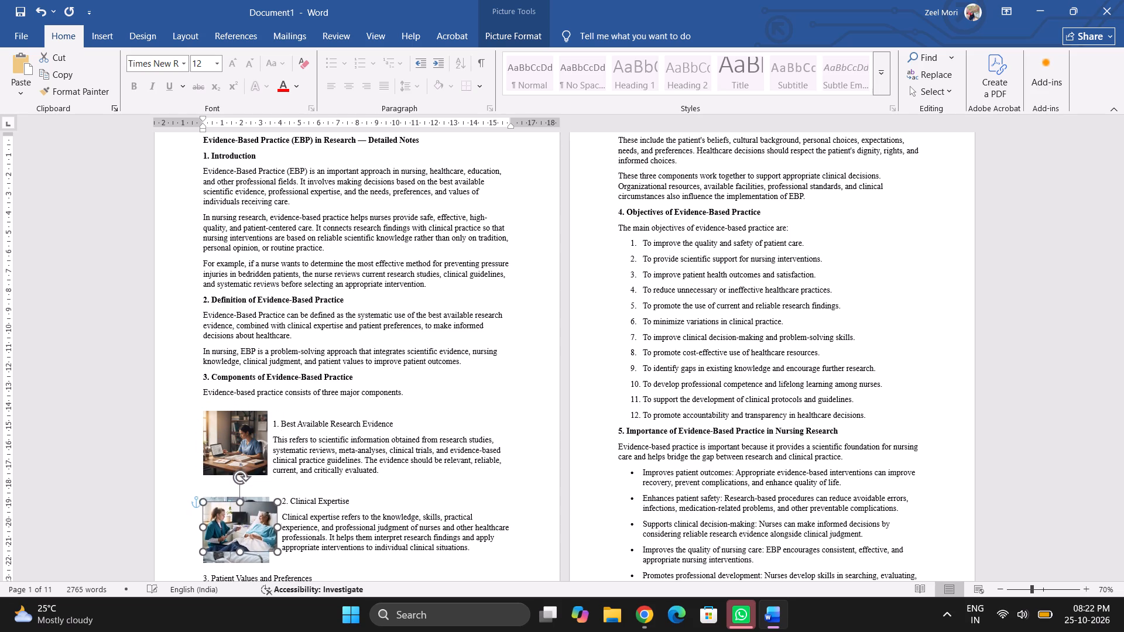
key(Down)
key(Down)
scroll(296, 212, down, 1)
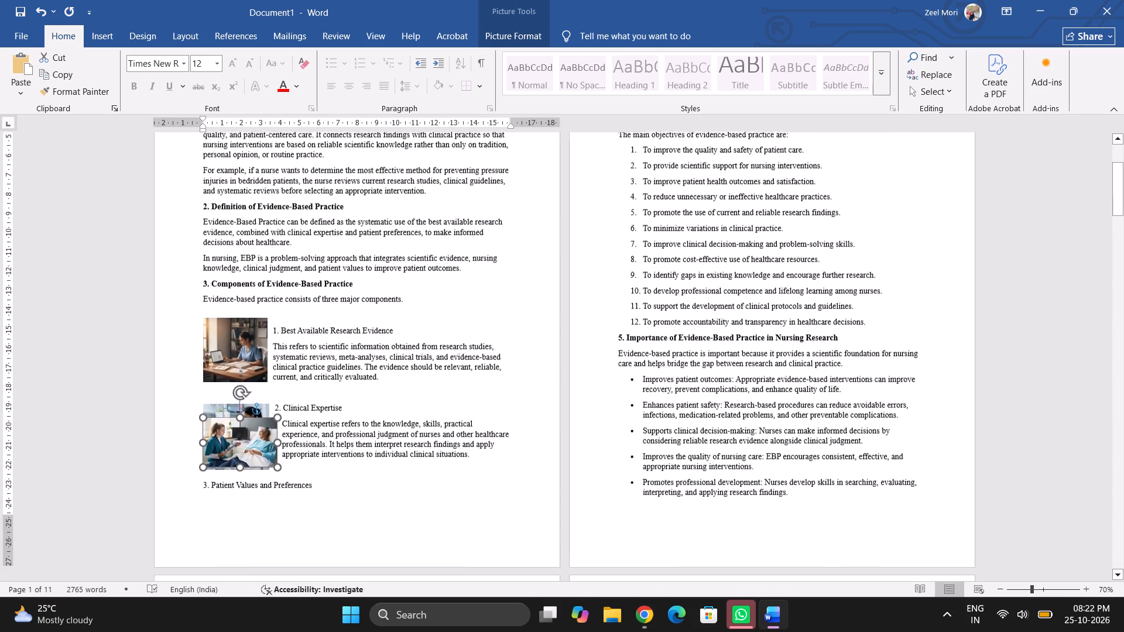
scroll(296, 212, down, 1)
key(Down)
key(Down)
key(Down)
key(Down)
key(Down)
key(Down)
key(Down)
key(Down)
key(Down)
key(Down)
key(Down)
key(Down)
key(Down)
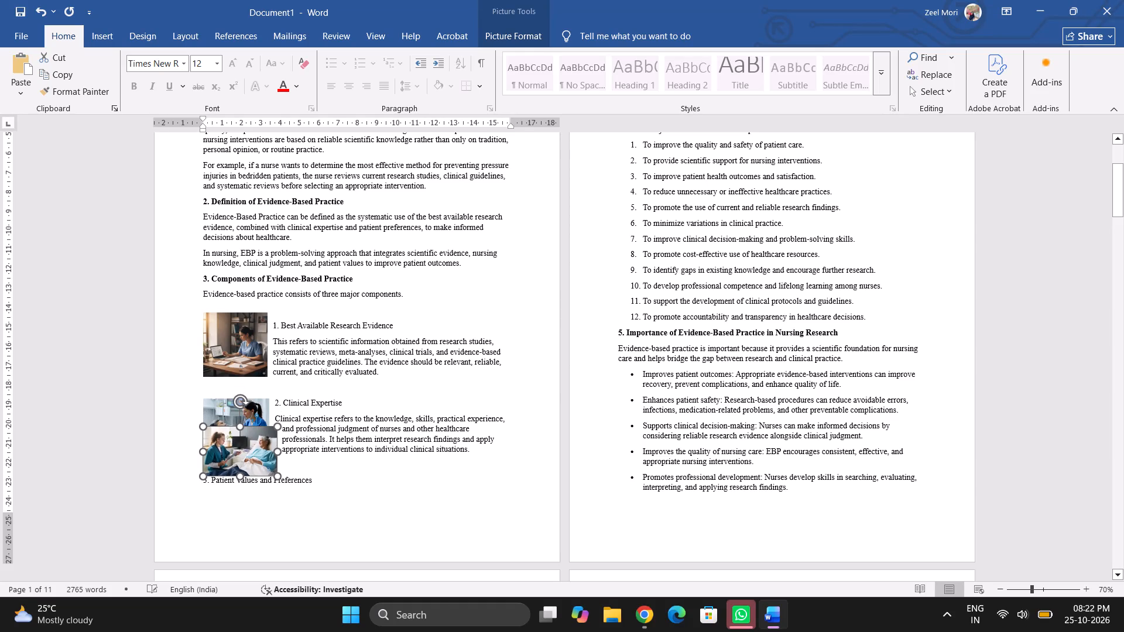
key(Down)
key(Down)
key(Down)
key(Down)
key(Down)
key(Down)
key(Down)
key(Down)
key(Down)
key(Down)
key(Down)
key(Down)
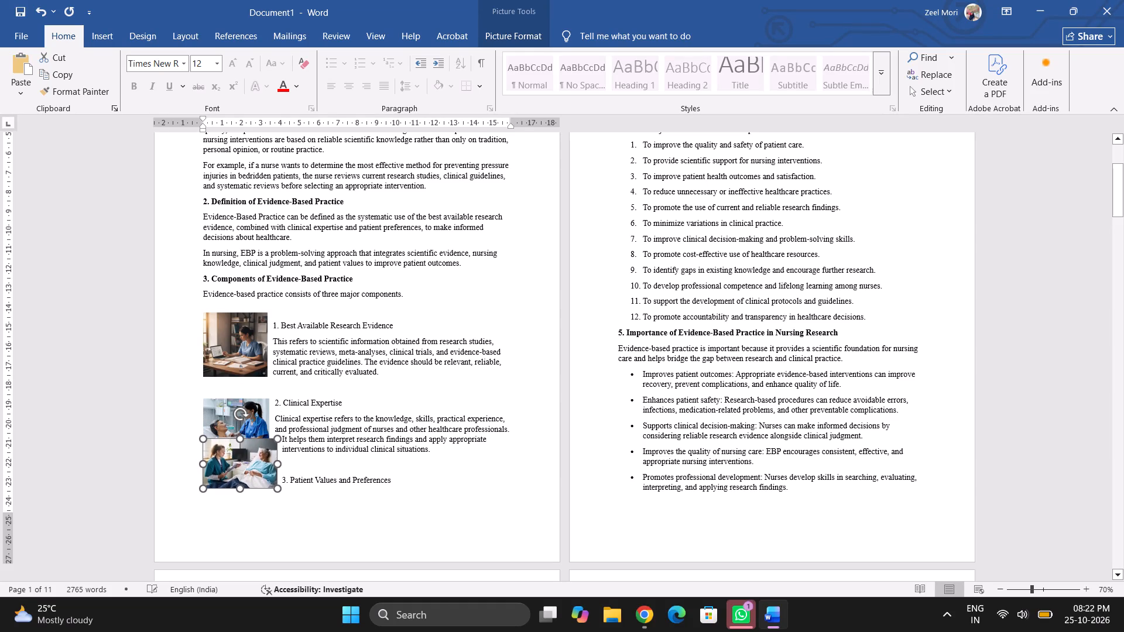
key(Down)
key(Down)
key(Down)
key(Down)
key(Down)
key(Down)
key(Down)
key(Down)
key(Down)
key(Down)
key(Down)
key(Down)
key(Down)
key(Down)
key(Down)
key(Down)
key(Down)
key(Down)
key(Down)
key(Down)
key(Down)
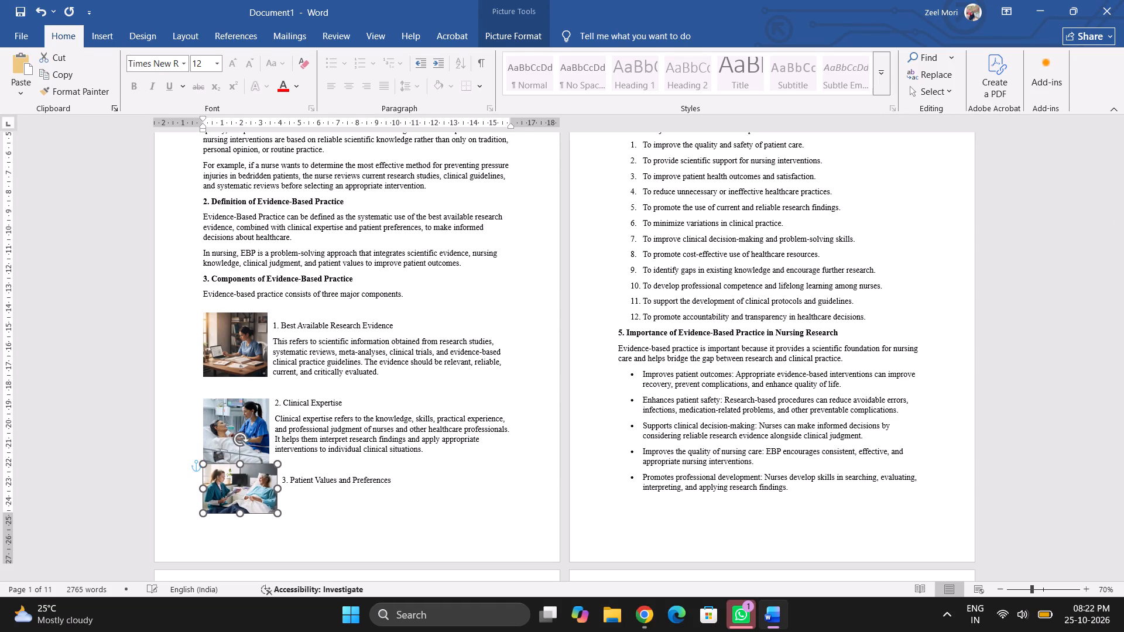
key(Down)
key(Down)
Raise the Clinical Expertise picture by about 0.6 cm along the left margin, clear of the picture below it.
drag(222, 419, 224, 408)
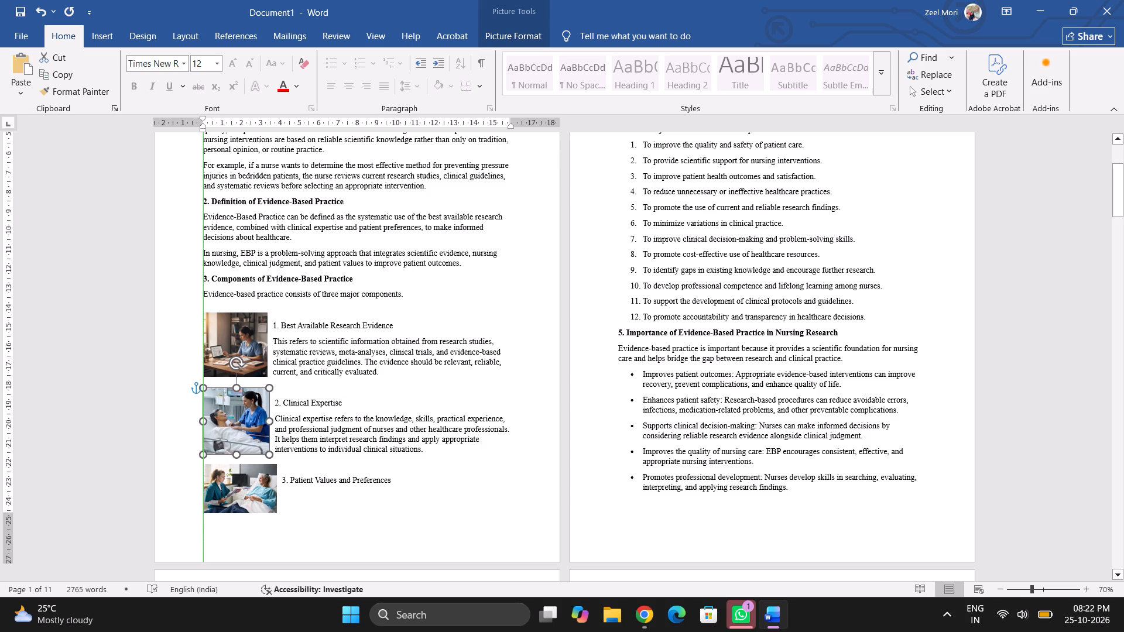
drag(224, 408, 224, 408)
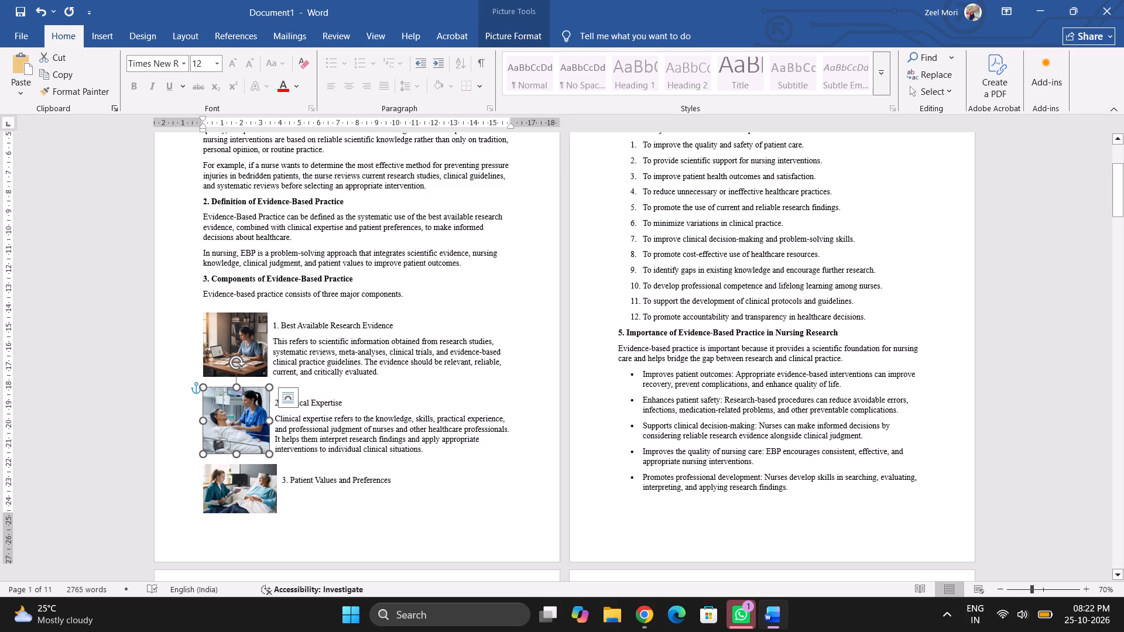
Replace the ending "— Detailed Notes" of the document title with ":-" so it reads "Evidence-Based Practice (EBP) in Research:-".
scroll(348, 463, up, 3)
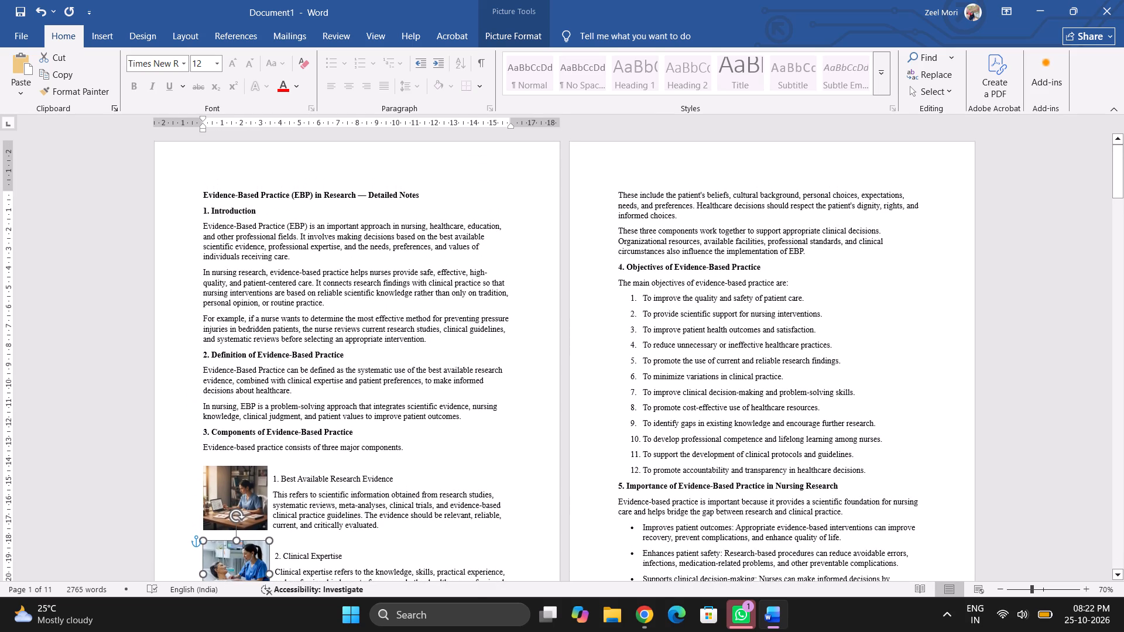
click(421, 438)
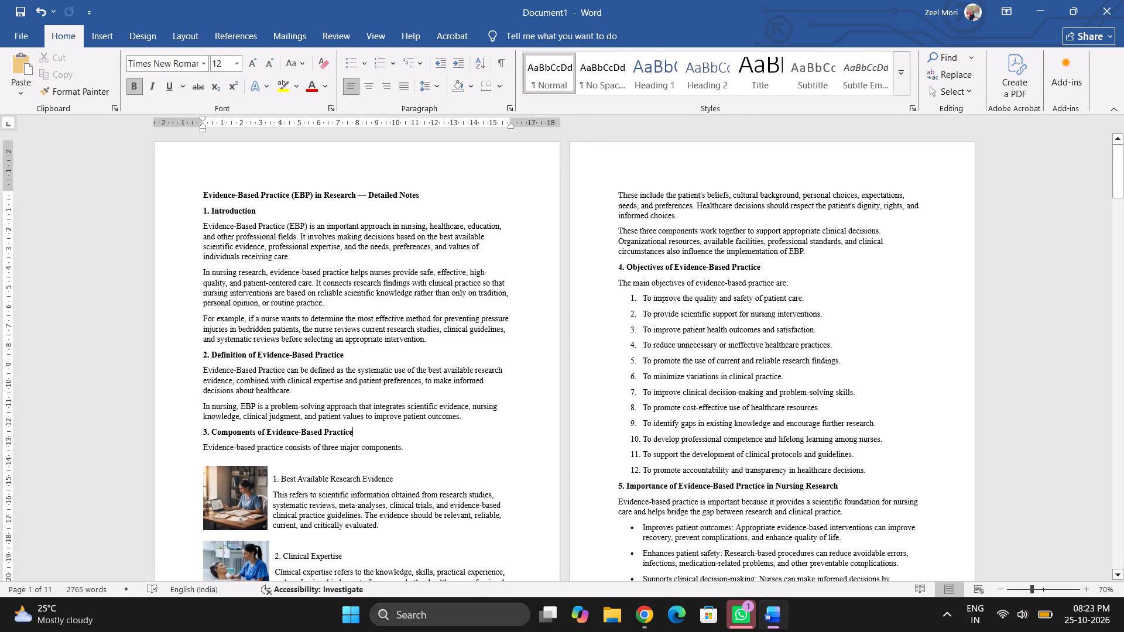
click(434, 195)
key(BackSpace)
key(BackSpace)
key(BackSpace)
key(BackSpace)
key(BackSpace)
key(BackSpace)
key(BackSpace)
key(BackSpace)
key(BackSpace)
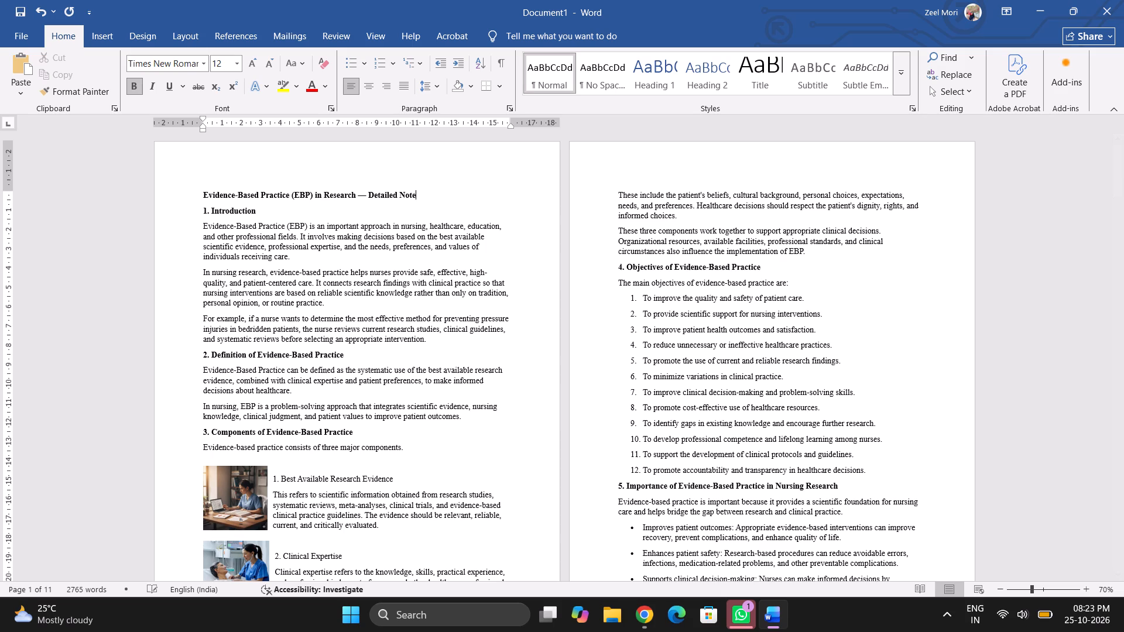
key(BackSpace)
key(BackSpace)
key(BackSpace)
key(BackSpace)
key(BackSpace)
key(BackSpace)
key(BackSpace)
key(BackSpace)
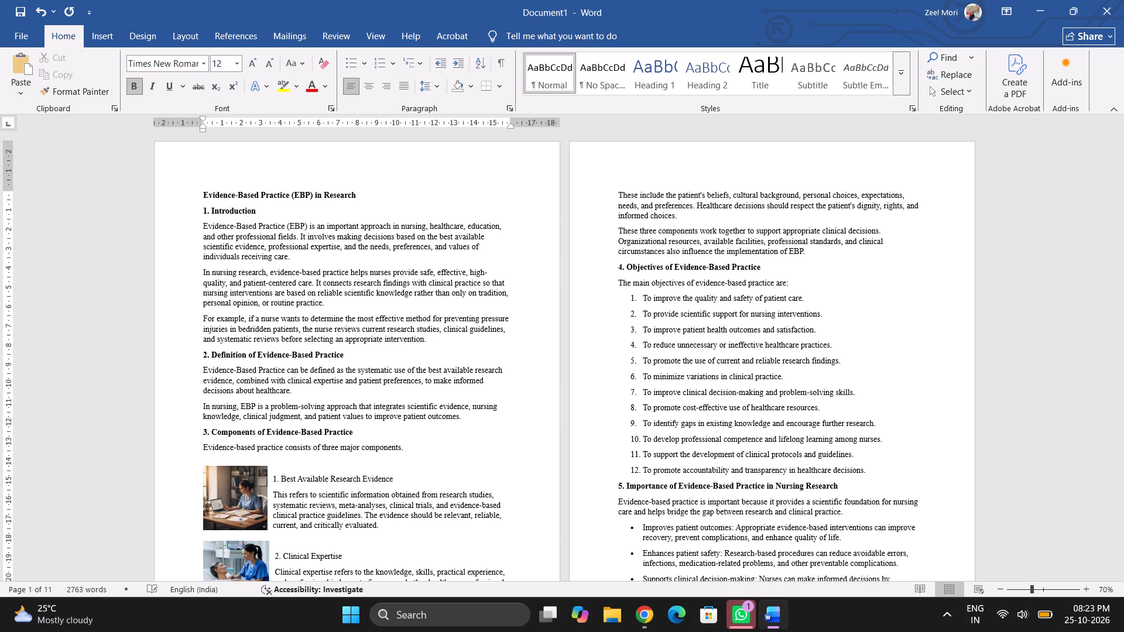
text(:-)
key(space)
Reduce the page's top margin to roughly half its depth.
drag(8, 190, 10, 173)
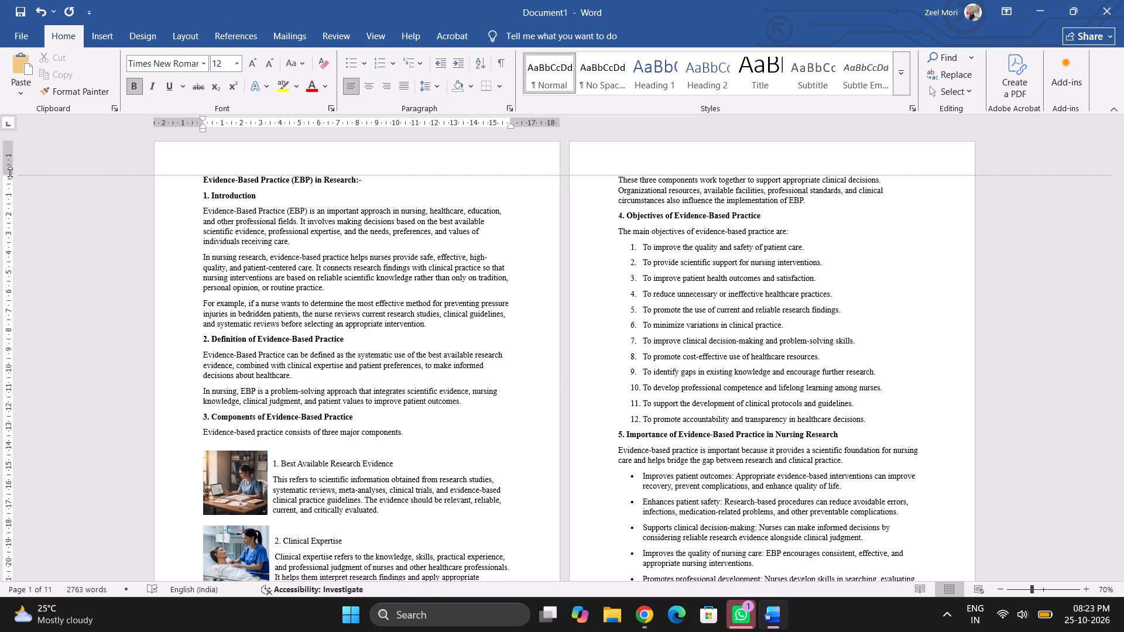
drag(10, 173, 11, 165)
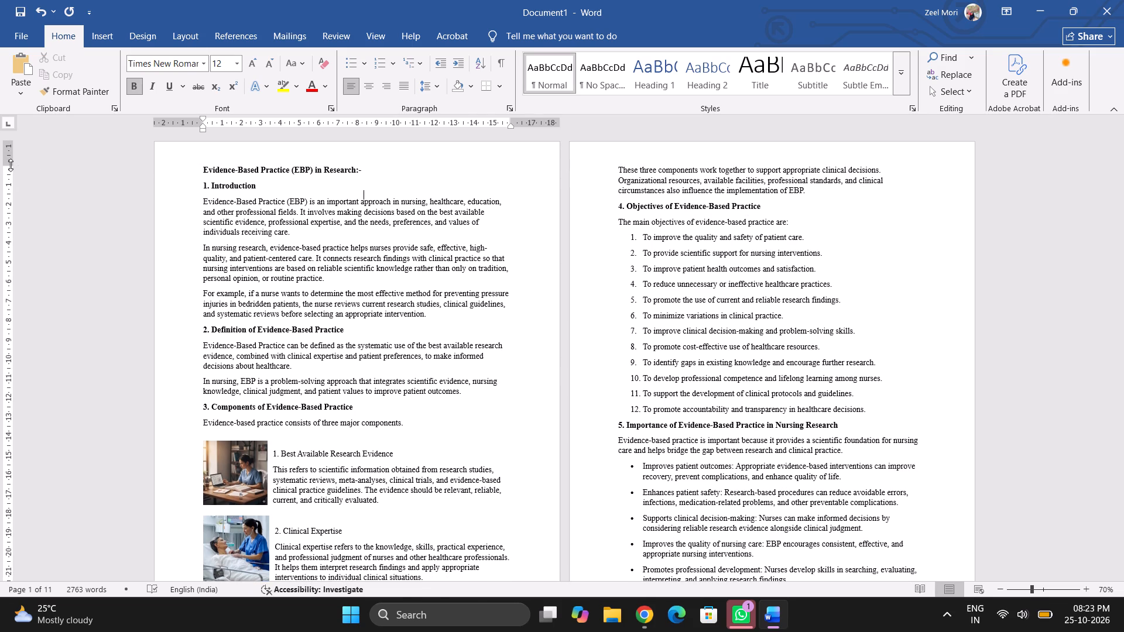
scroll(323, 290, down, 3)
scroll(323, 290, up, 1)
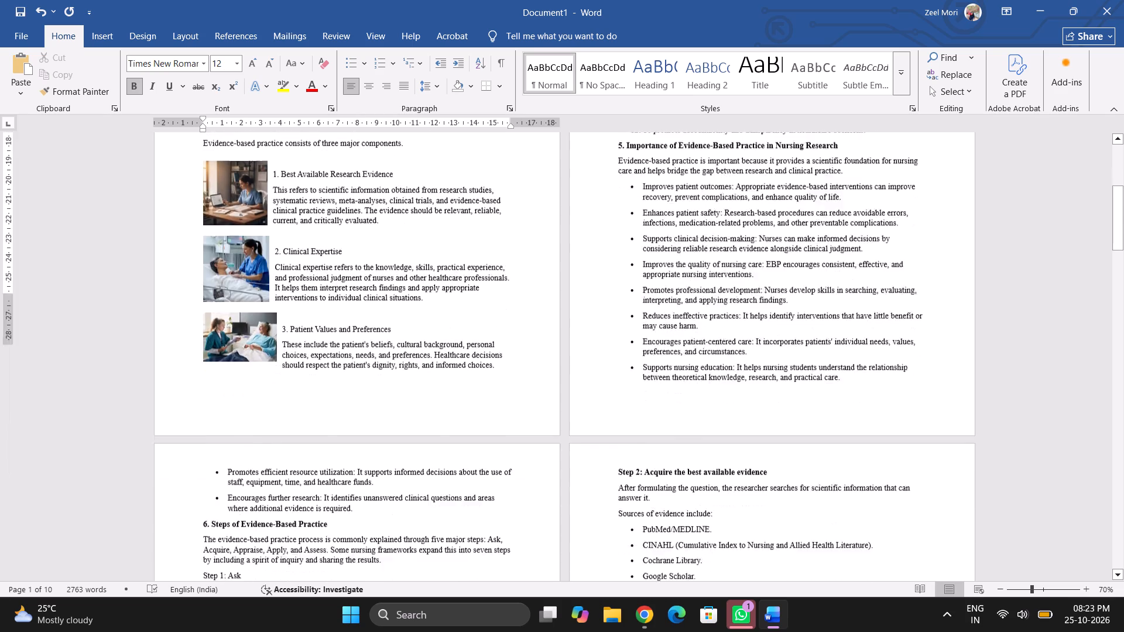
Justify all the text of the document.
scroll(323, 290, up, 3)
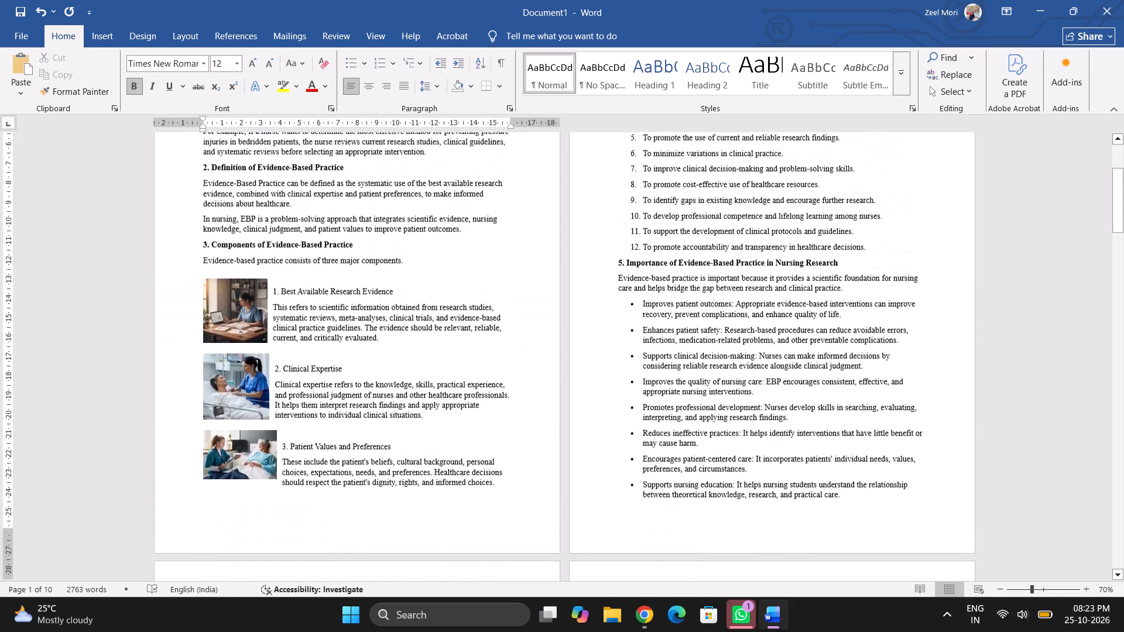
scroll(323, 290, up, 1)
key(ctrl+a)
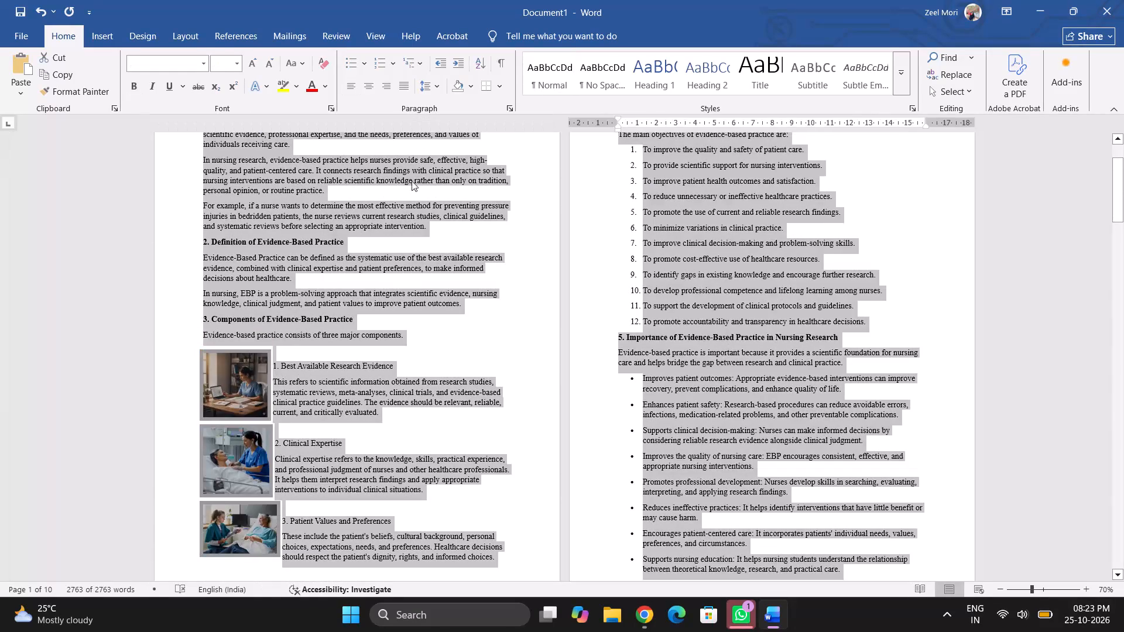
click(404, 78)
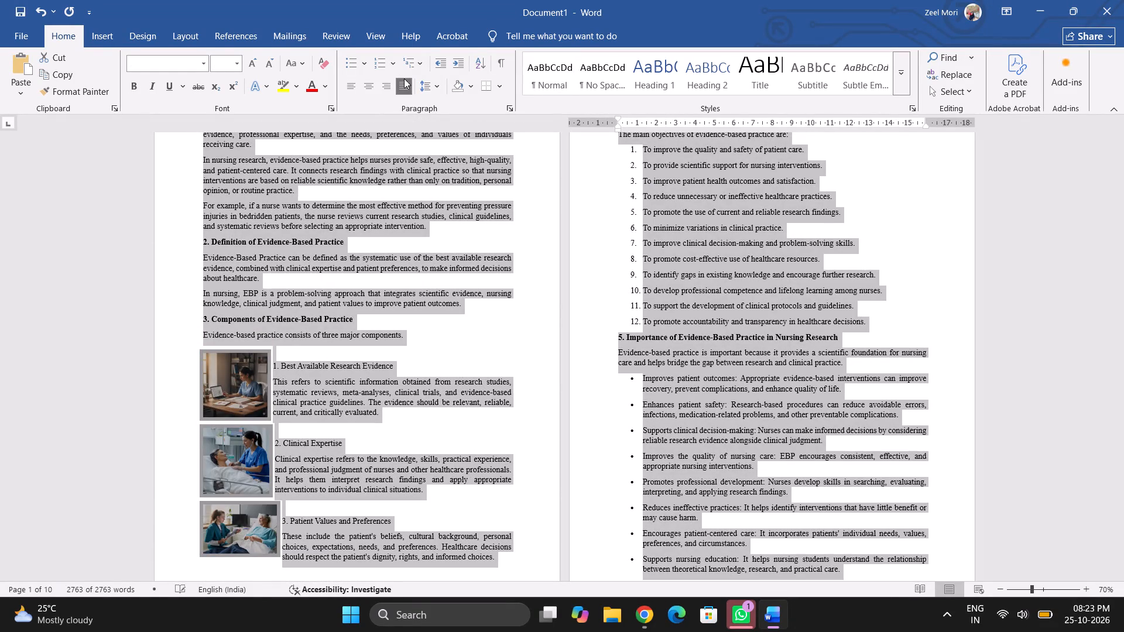
scroll(432, 315, up, 3)
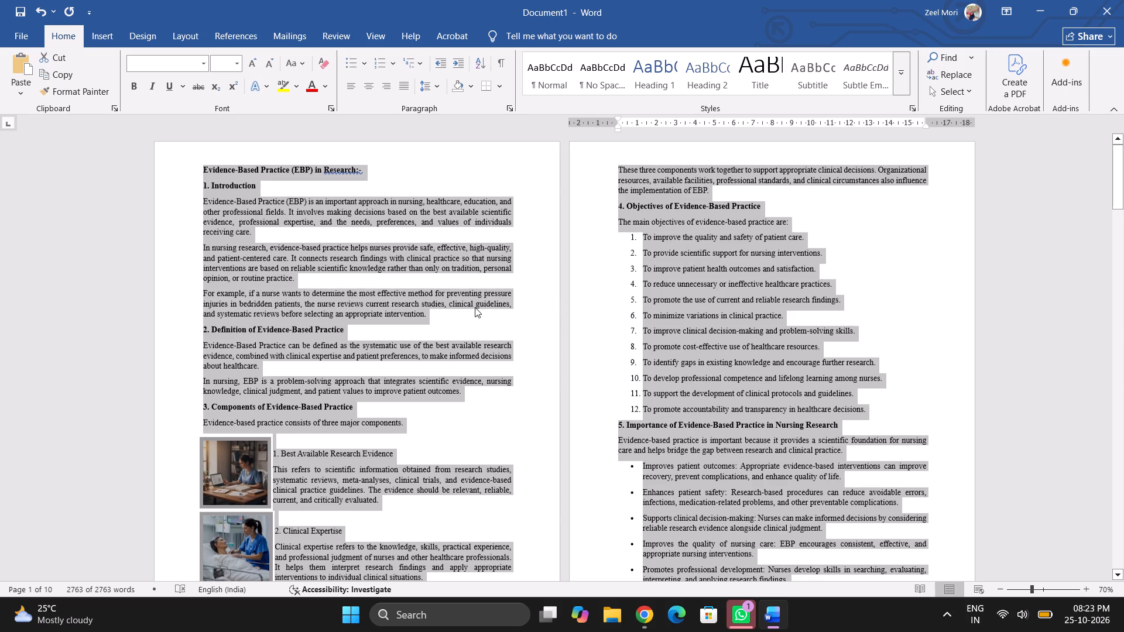
click(551, 293)
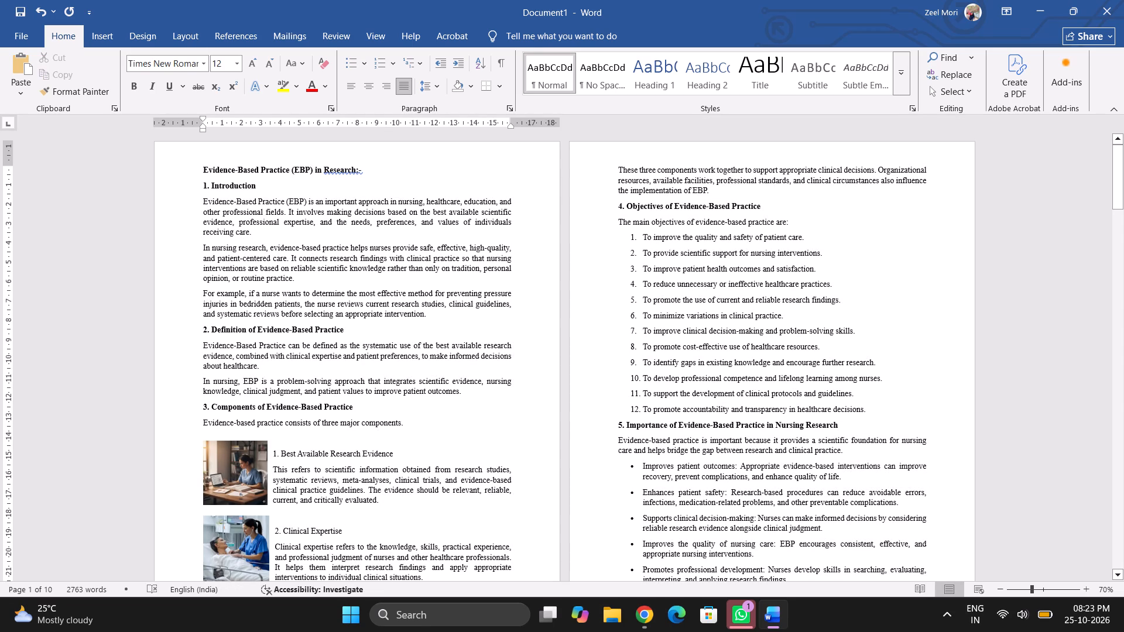
Accept the suggested correction "Research: -" for the flagged end of the title.
right_click(350, 168)
click(339, 181)
Make the subheadings 1. Best Available Research Evidence, 2. Clinical Expertise and 3. Patient Values and Preferences bold.
scroll(496, 266, down, 2)
scroll(496, 266, up, 1)
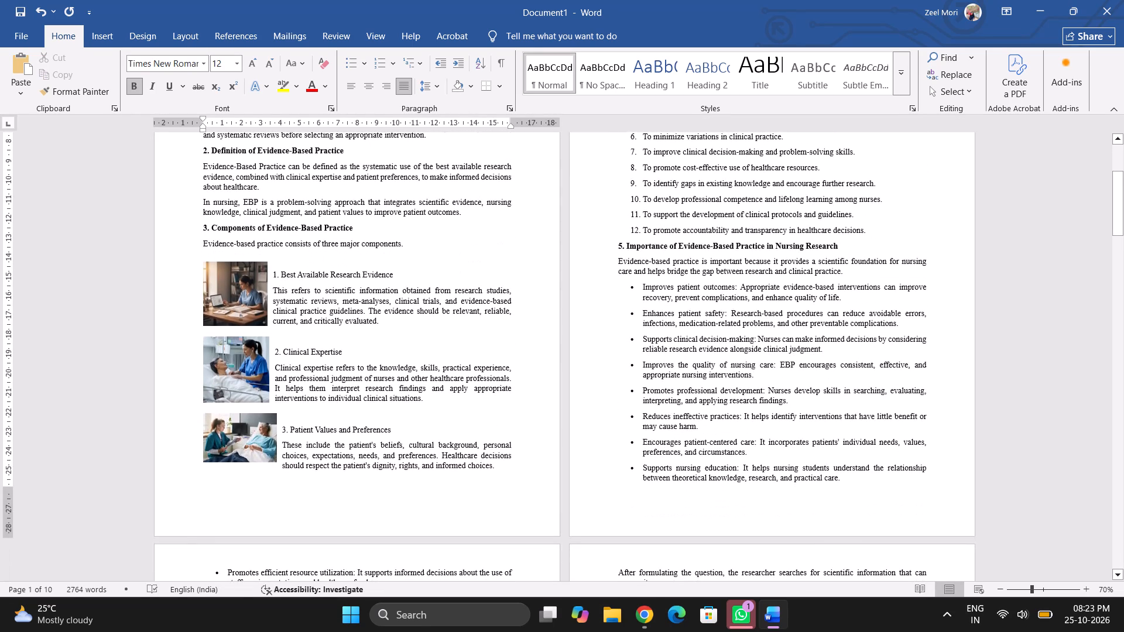
scroll(496, 266, up, 1)
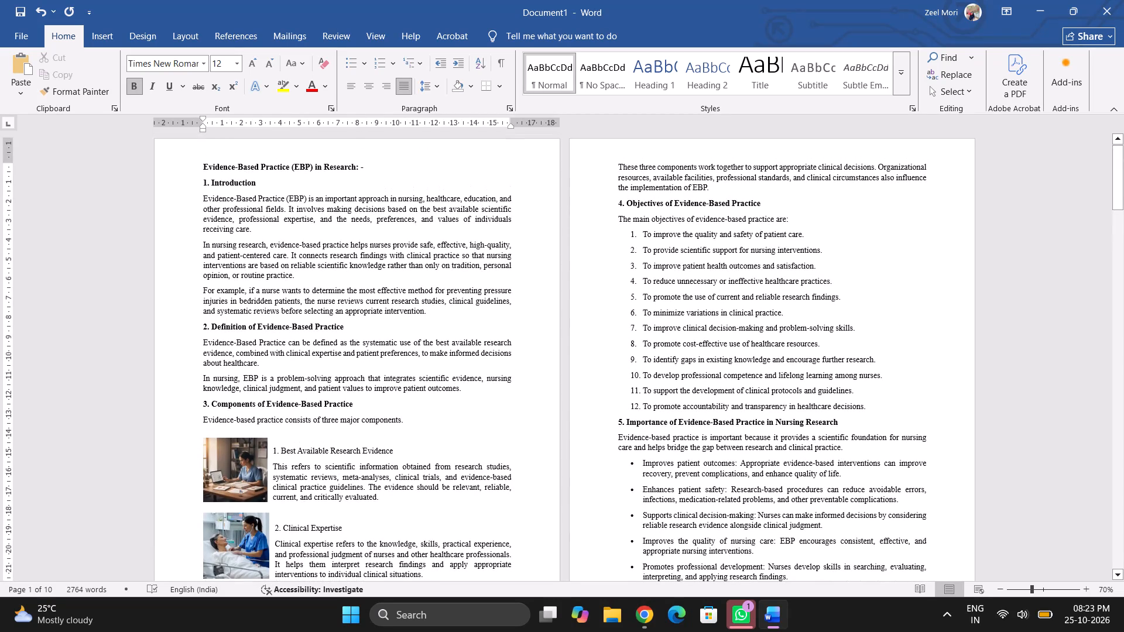
drag(396, 451, 283, 451)
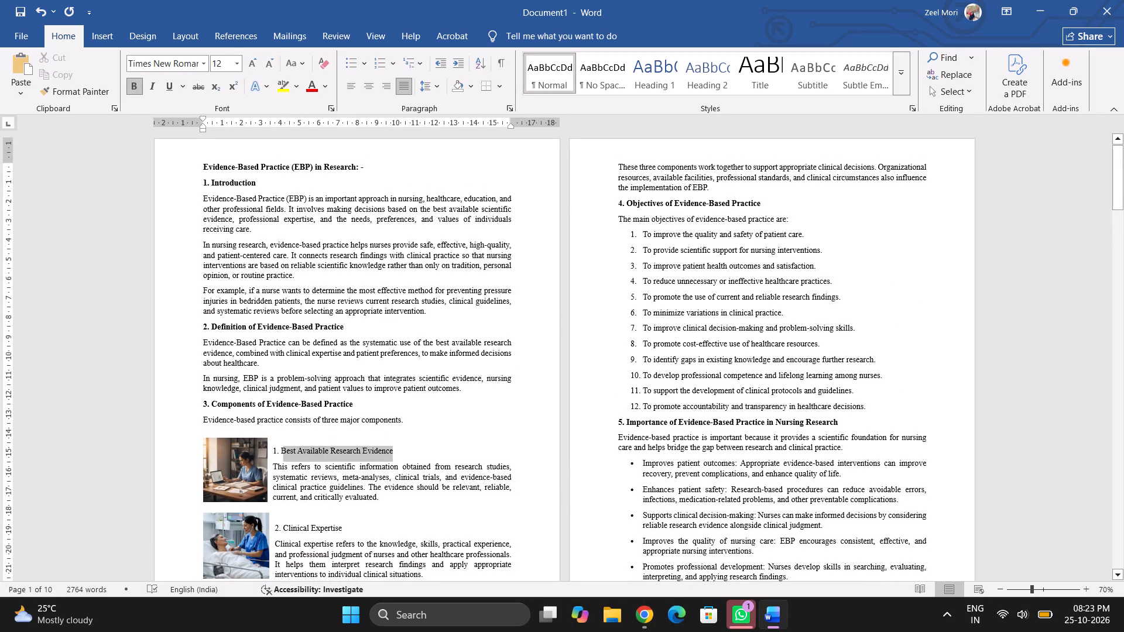
drag(283, 451, 273, 451)
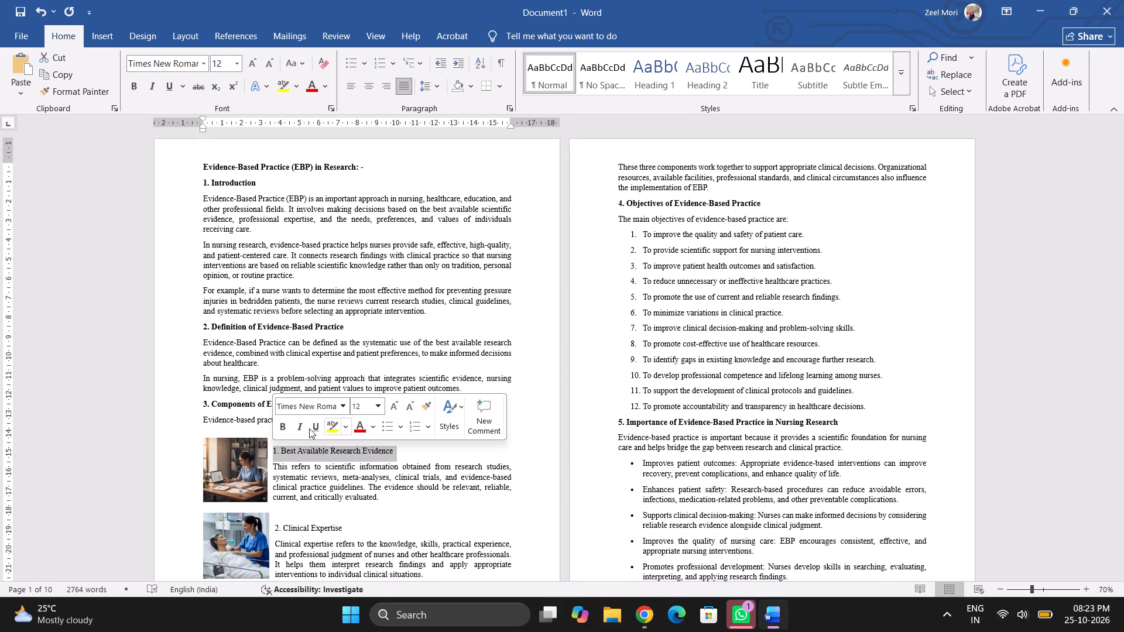
click(279, 428)
scroll(358, 518, down, 1)
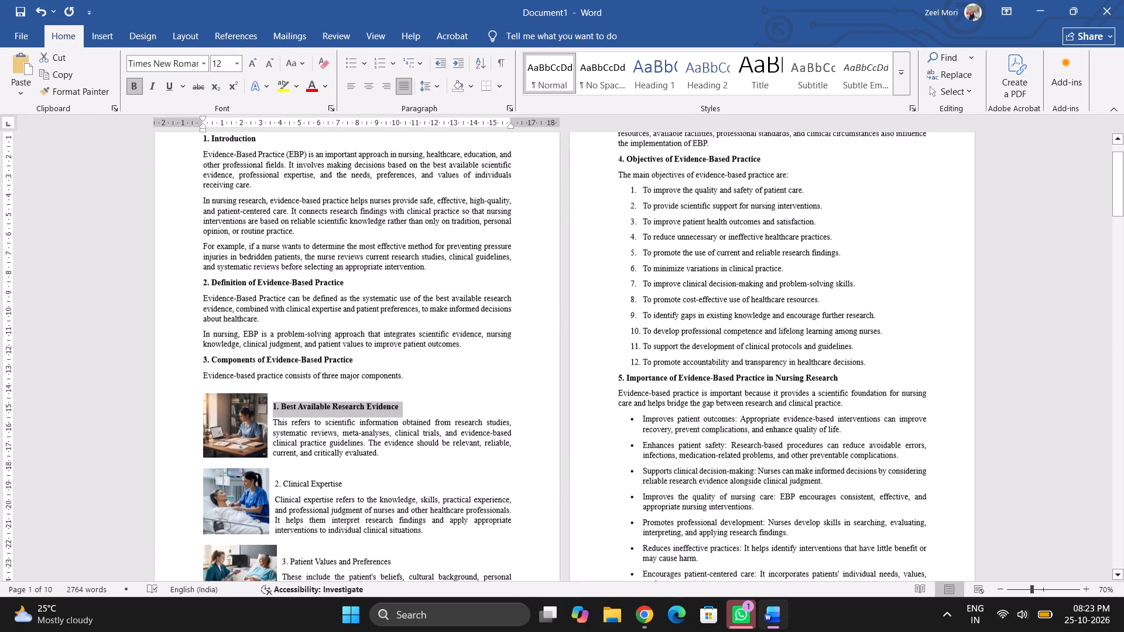
drag(354, 487, 274, 492)
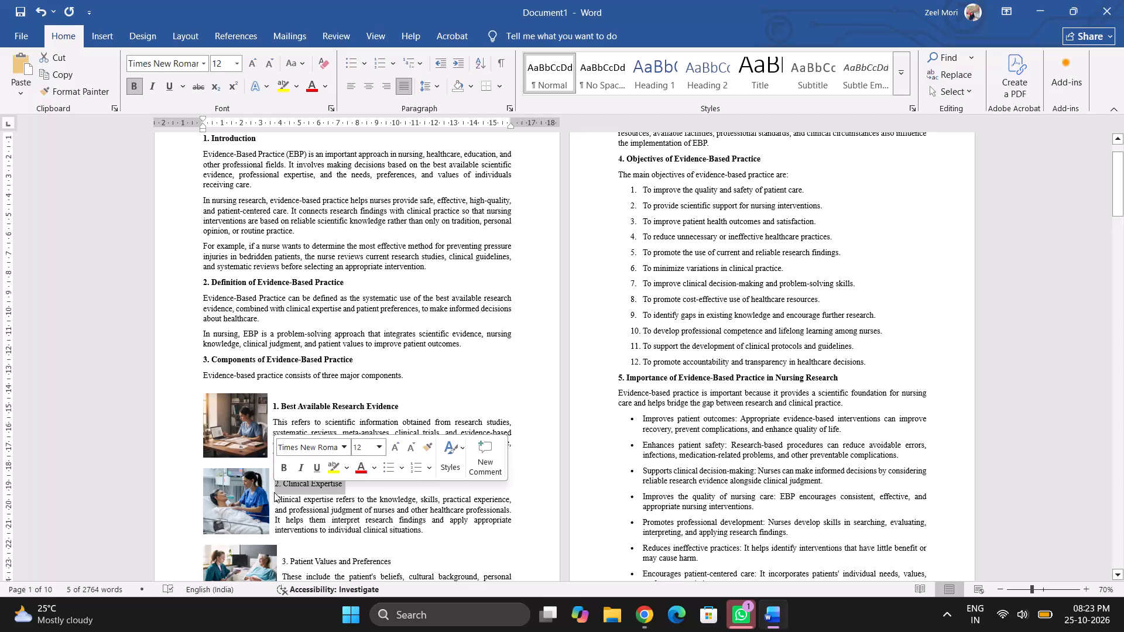
click(279, 469)
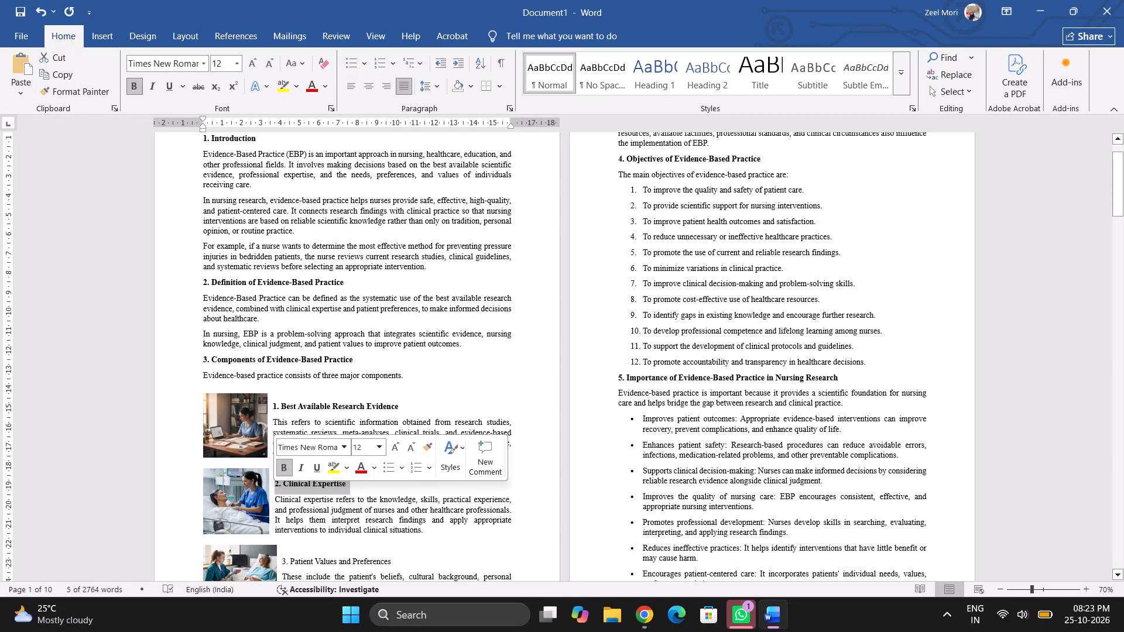
drag(396, 559, 281, 564)
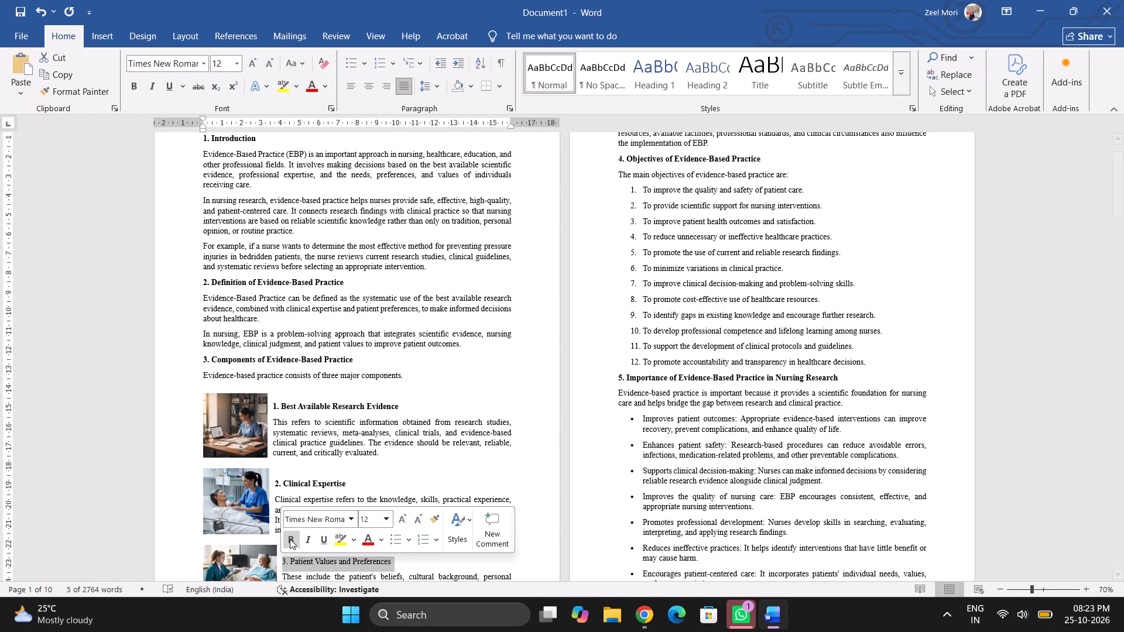
click(290, 539)
click(428, 565)
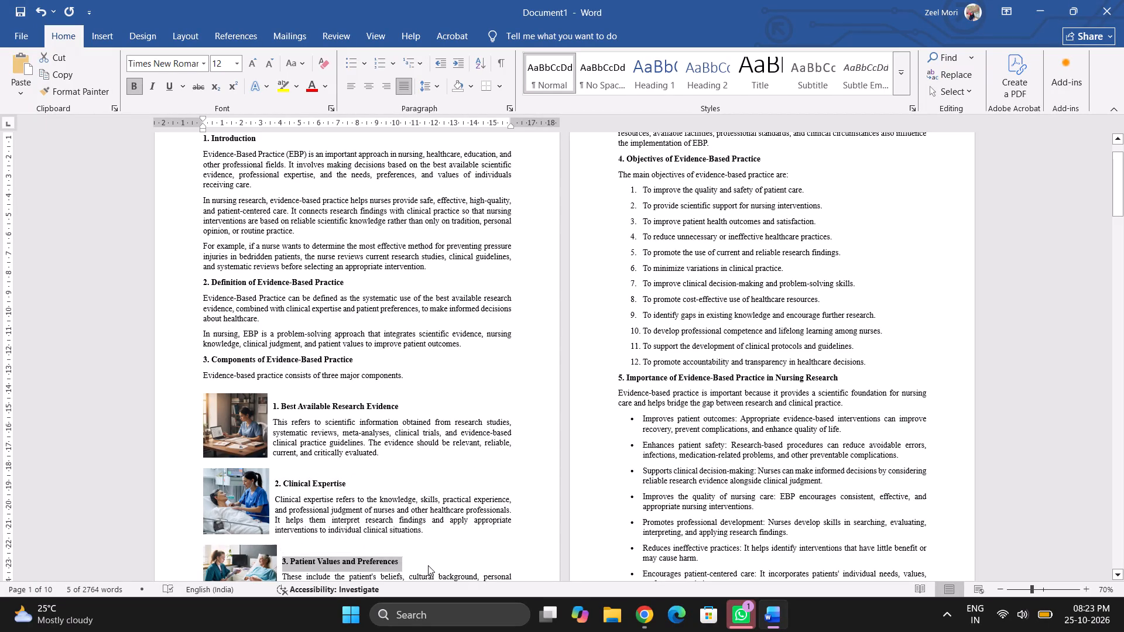
Remove the blank line above 1. Best Available Research Evidence and nudge its picture up level with the subheading.
scroll(428, 565, up, 2)
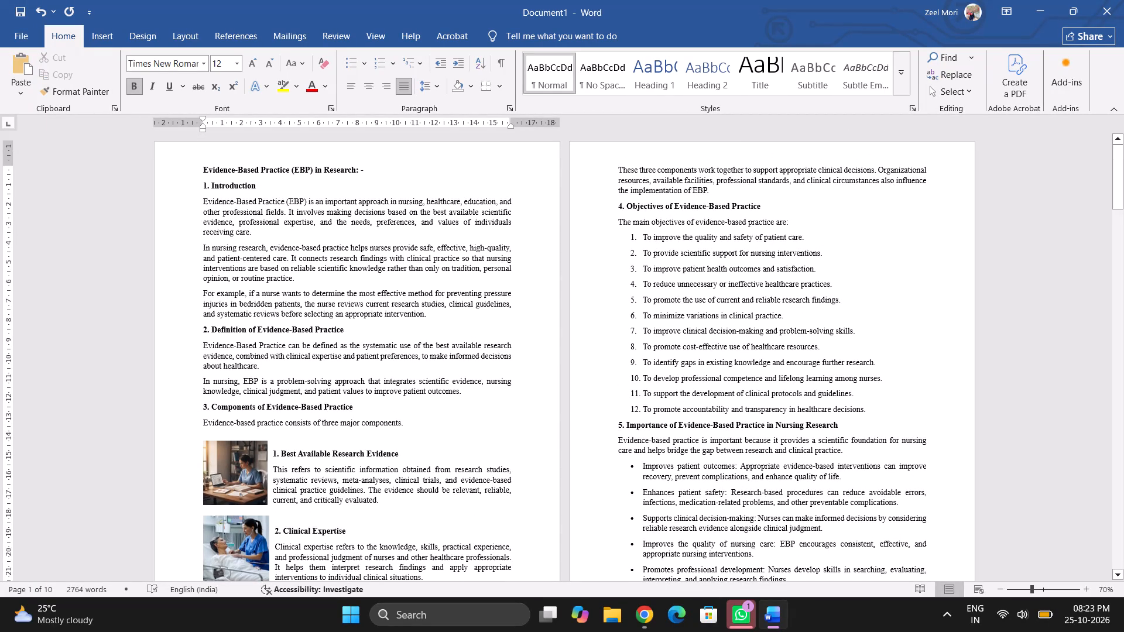
click(304, 465)
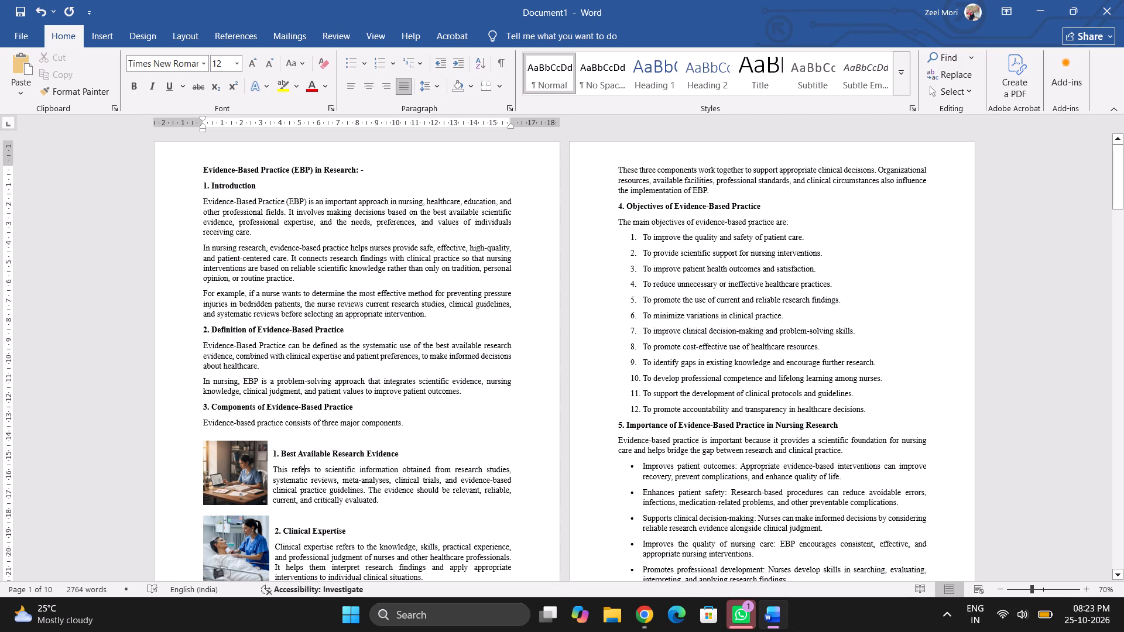
click(273, 454)
key(BackSpace)
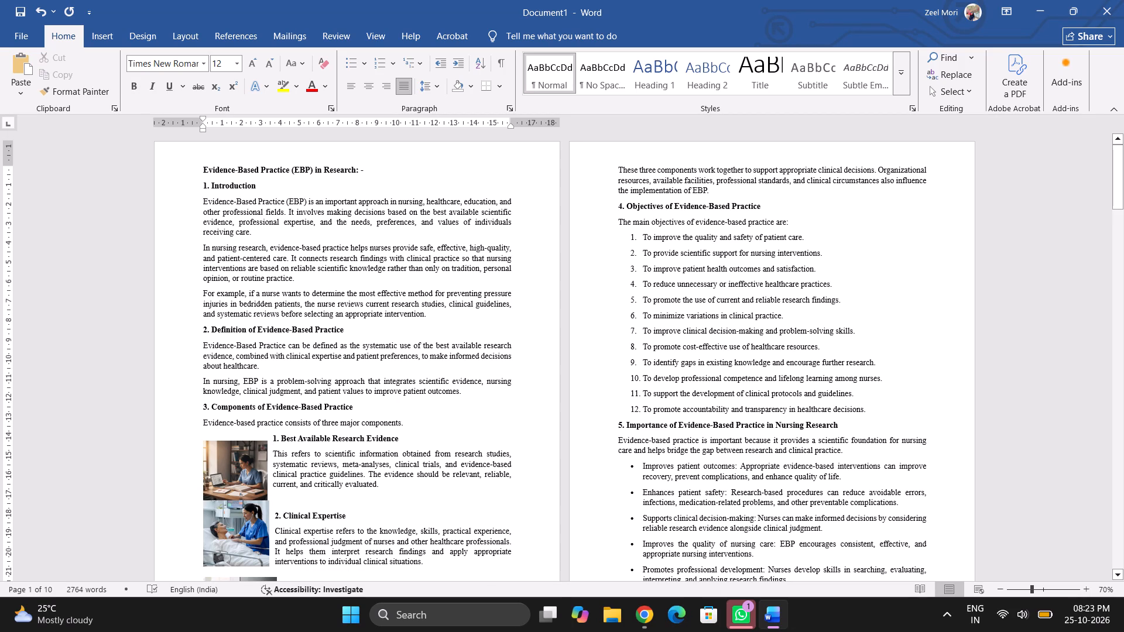
drag(241, 482, 241, 470)
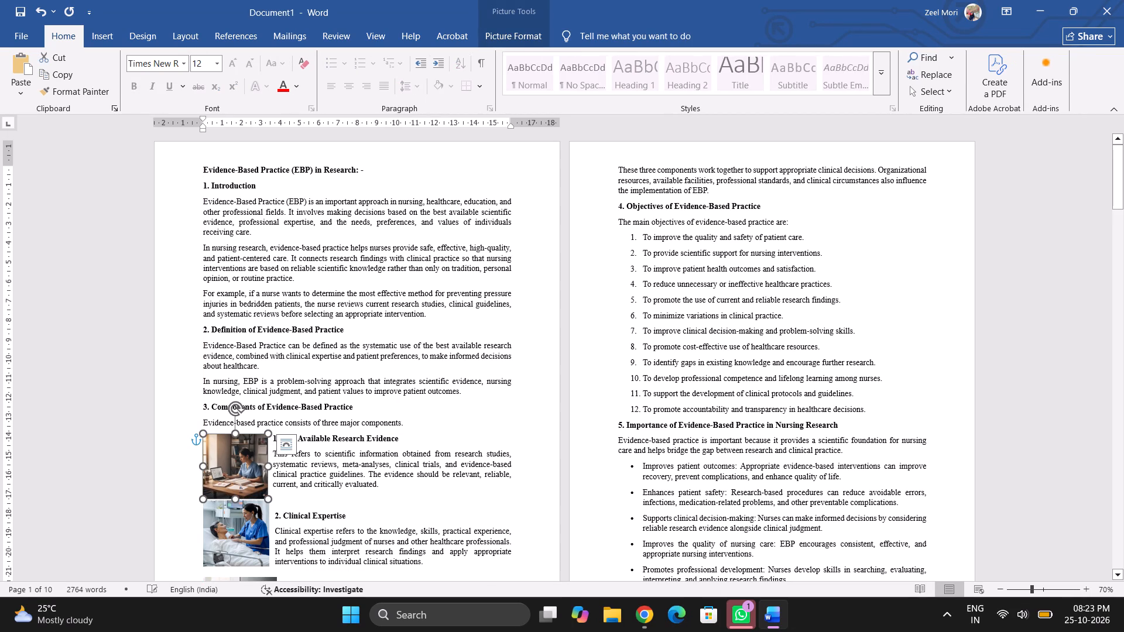
Remove the blank line above the 2. Clinical Expertise subheading.
click(277, 514)
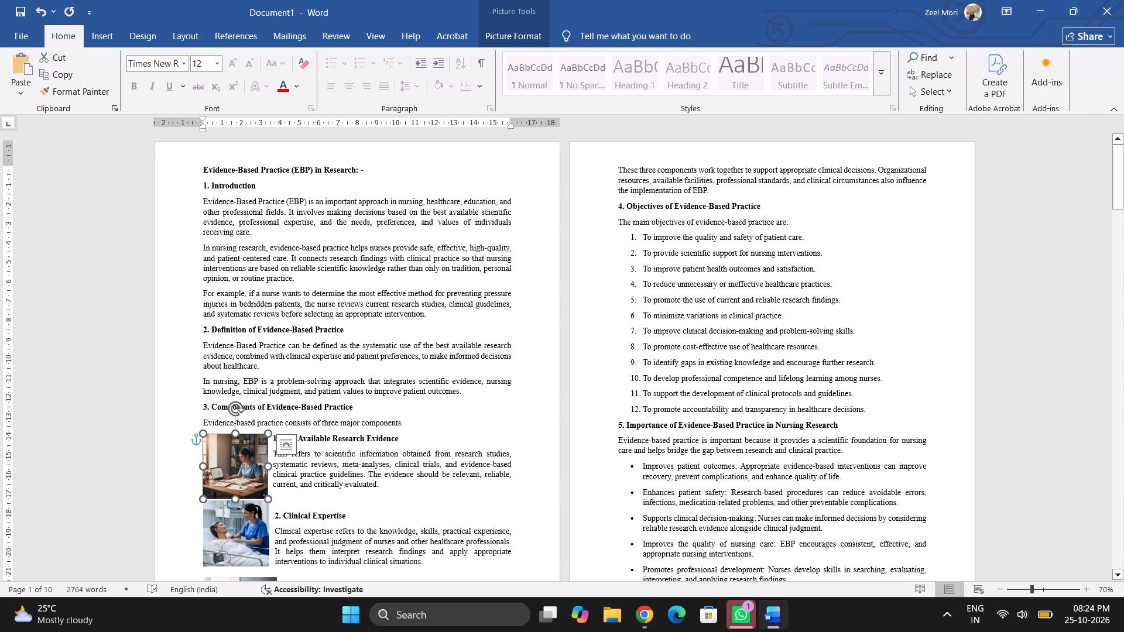
click(276, 514)
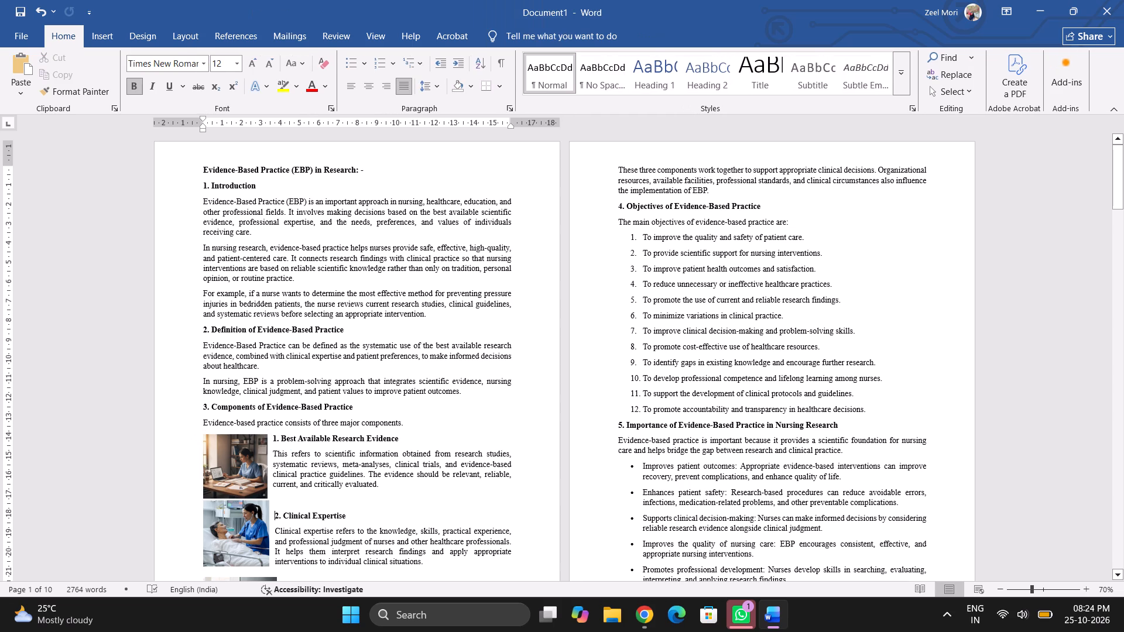
key(BackSpace)
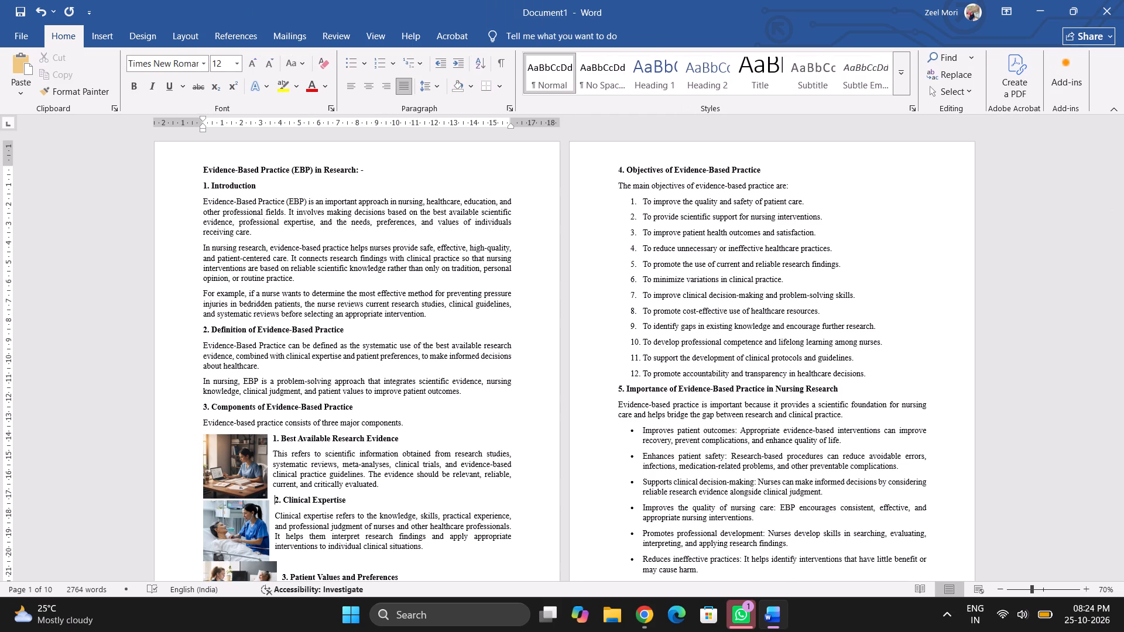
Reduce only the height of the Best Available Research Evidence picture until it ends near the last line of its paragraph.
click(256, 489)
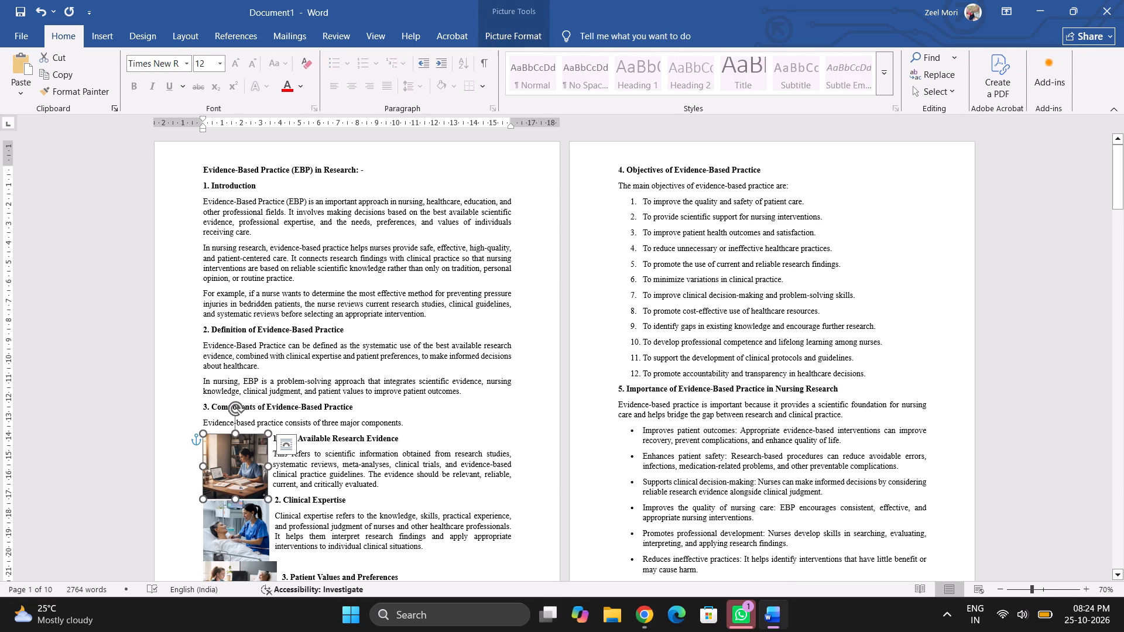
drag(236, 497, 236, 490)
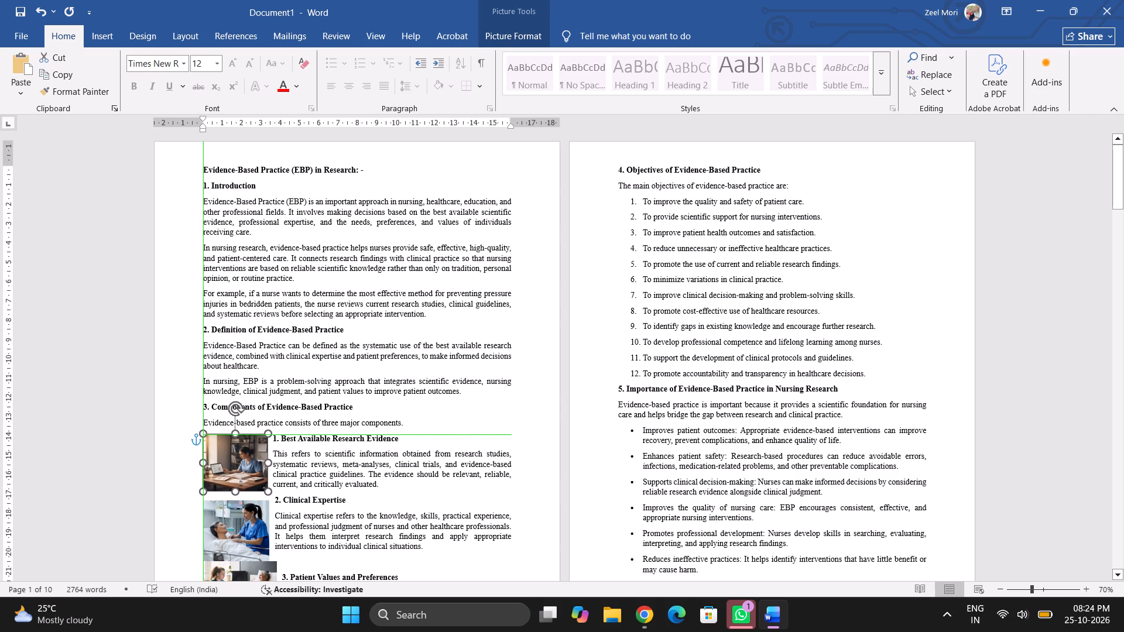
drag(236, 490, 236, 487)
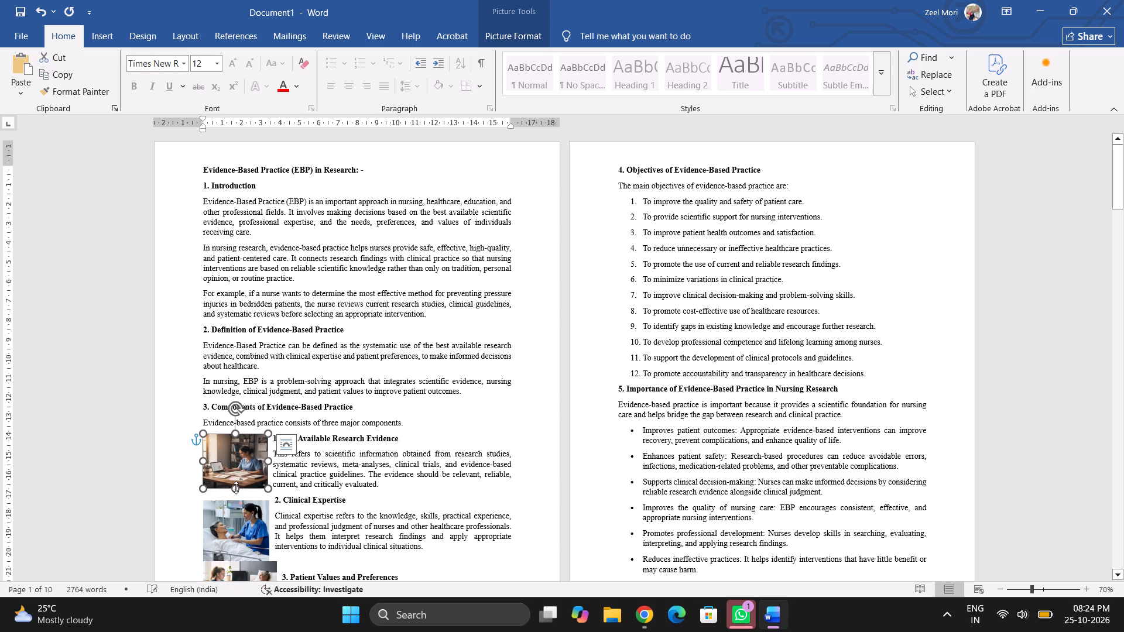
Nudge the Clinical Expertise picture up level with its subheading and reduce only its height to about 2.84 cm.
click(241, 525)
click(241, 525)
drag(241, 525, 241, 514)
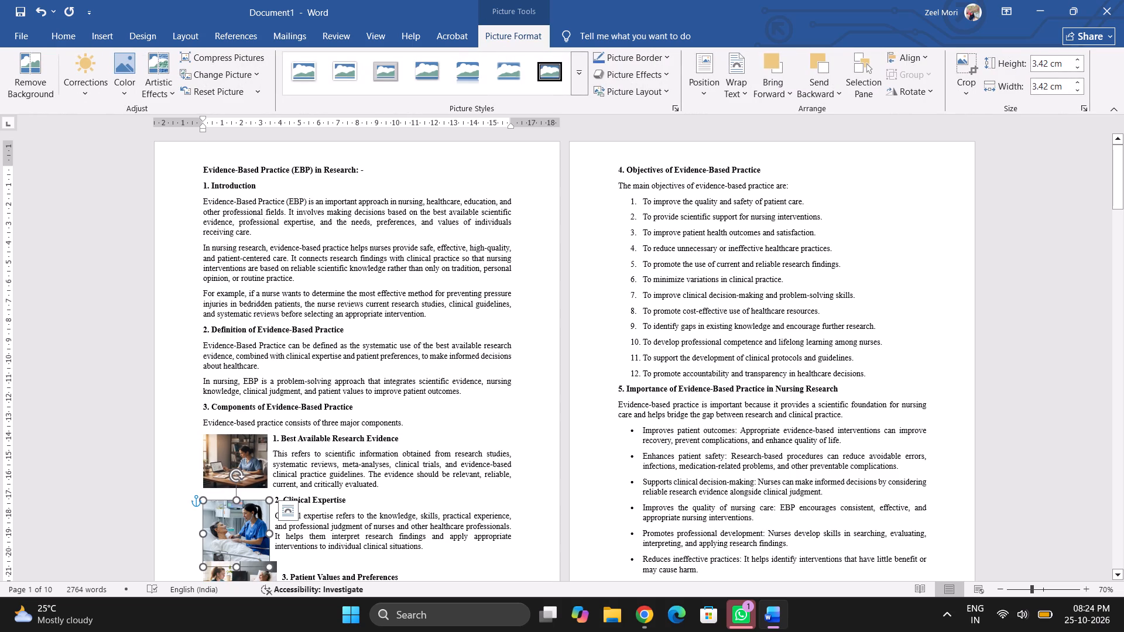
drag(241, 514, 241, 510)
key(Up)
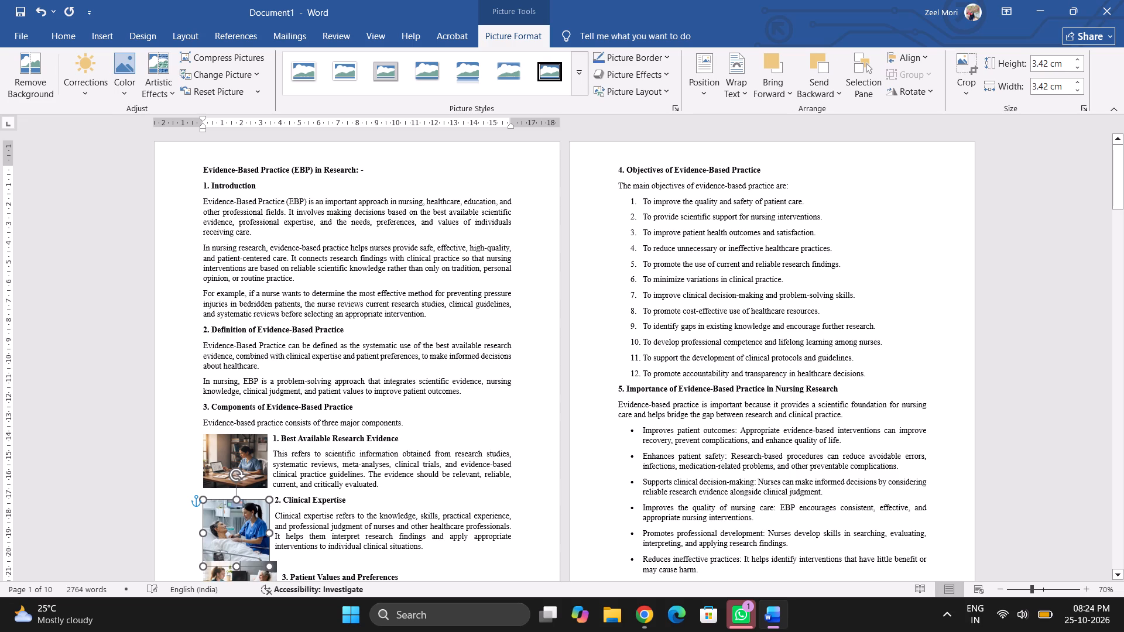
key(Up)
key(Up)
key(Up)
key(Up)
key(Up)
key(Up)
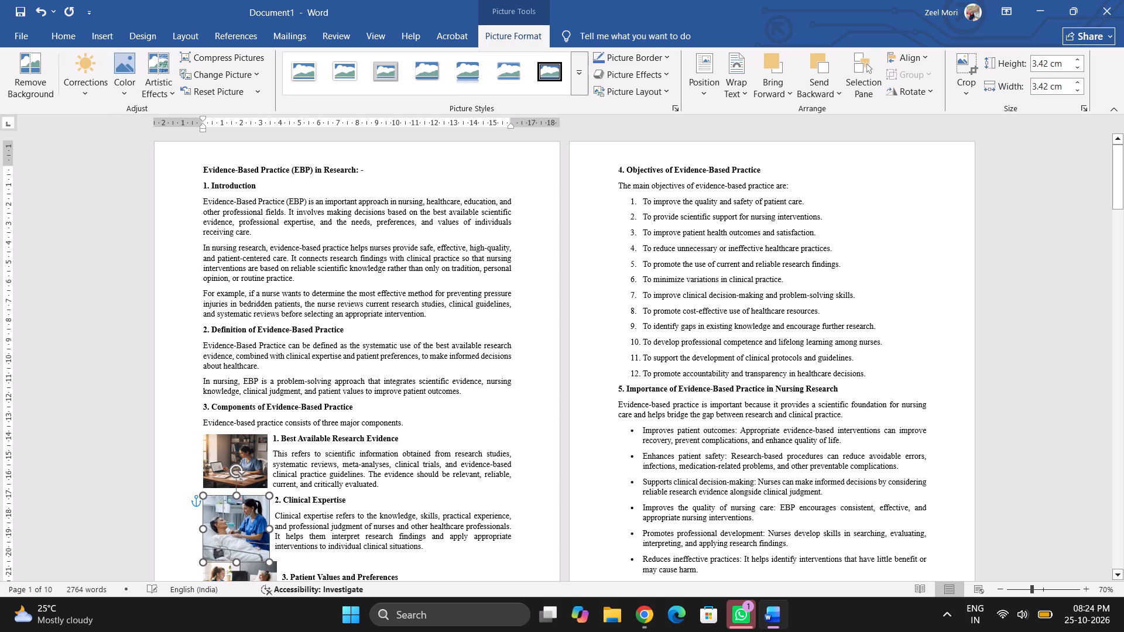
key(Up)
key(Up)
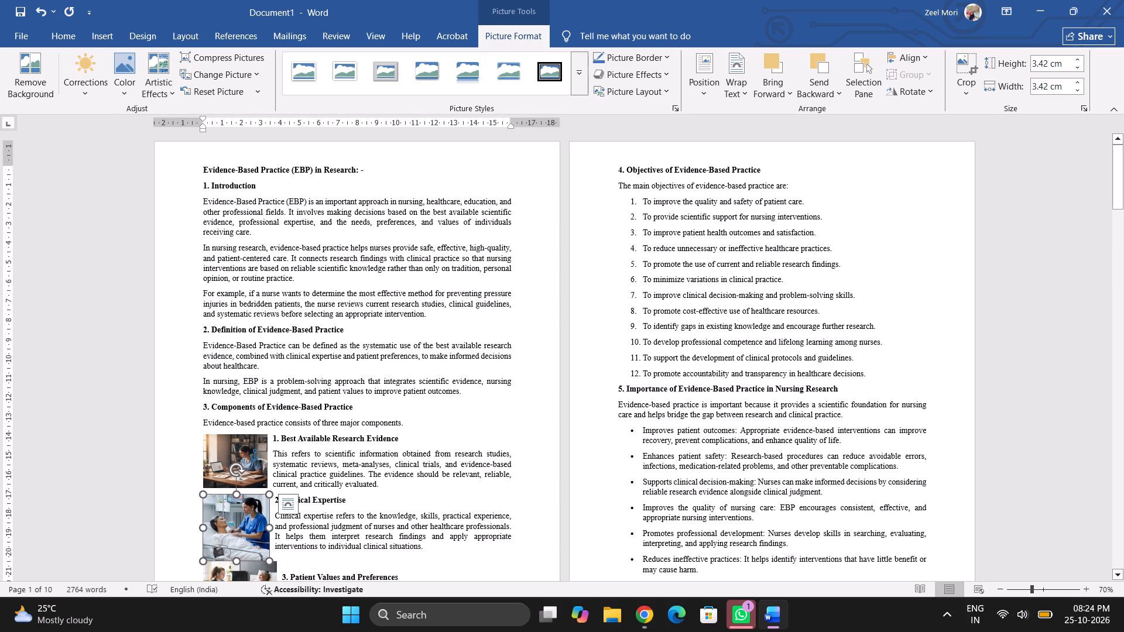
drag(237, 560, 237, 549)
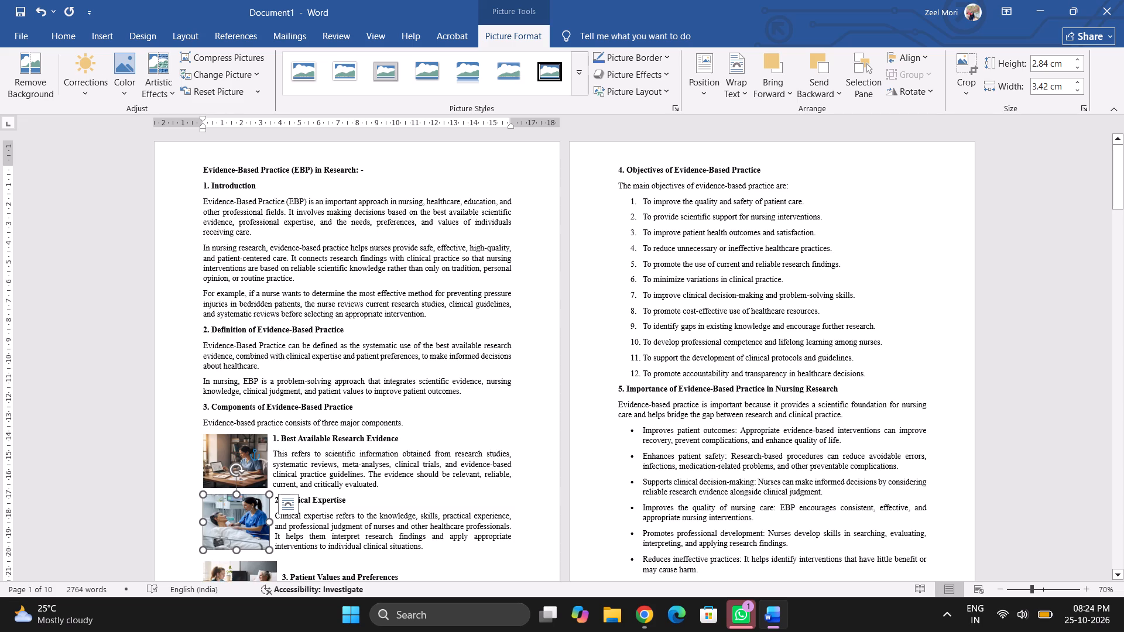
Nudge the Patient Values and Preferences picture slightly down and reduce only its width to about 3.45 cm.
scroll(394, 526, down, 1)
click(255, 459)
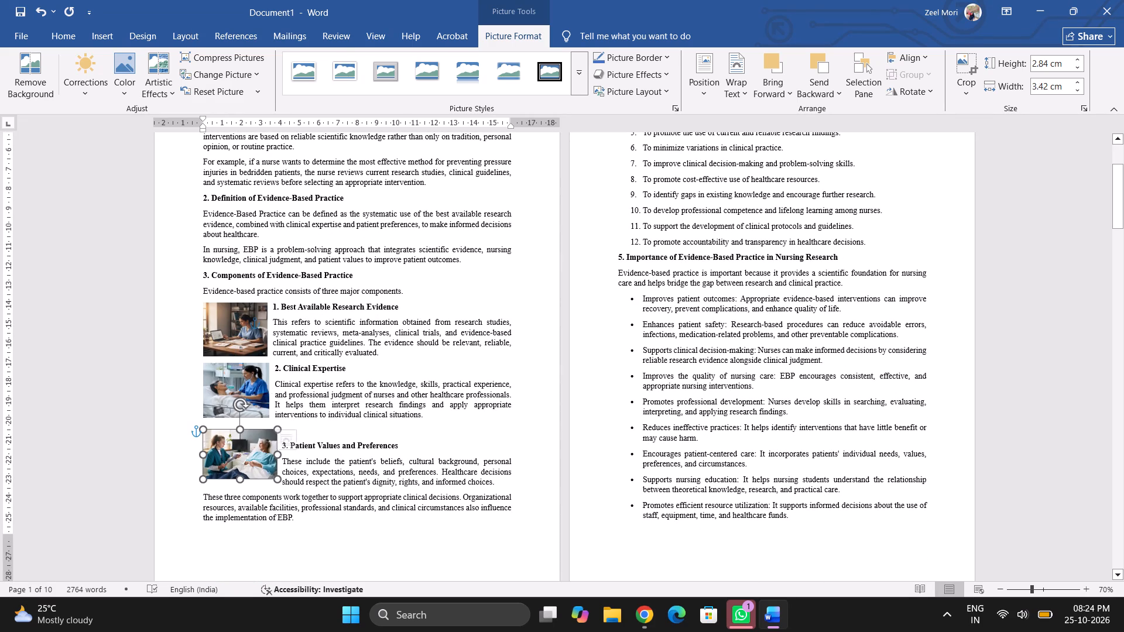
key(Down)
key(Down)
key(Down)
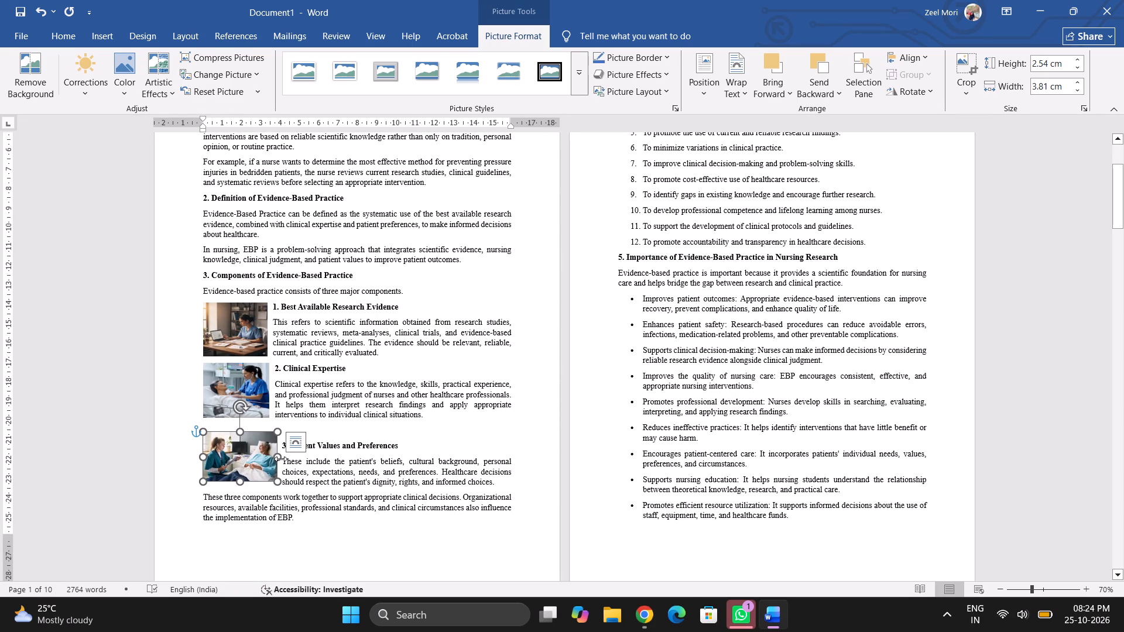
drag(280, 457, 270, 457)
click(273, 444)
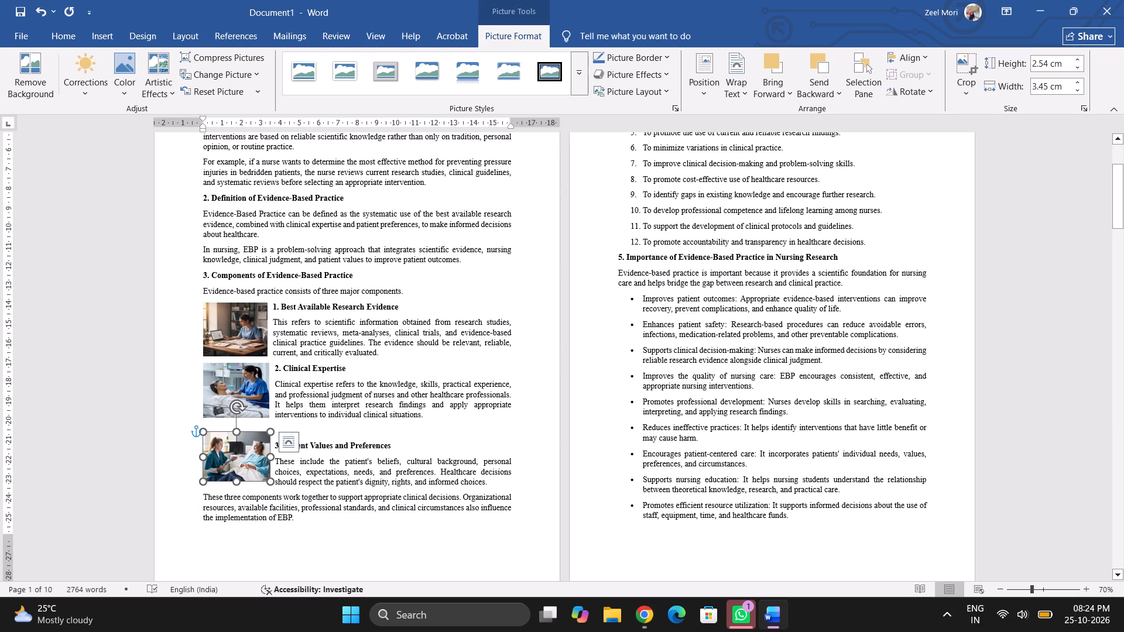
Remove the blank line above 3. Patient Values and Preferences and move its picture up level with the subheading.
click(349, 450)
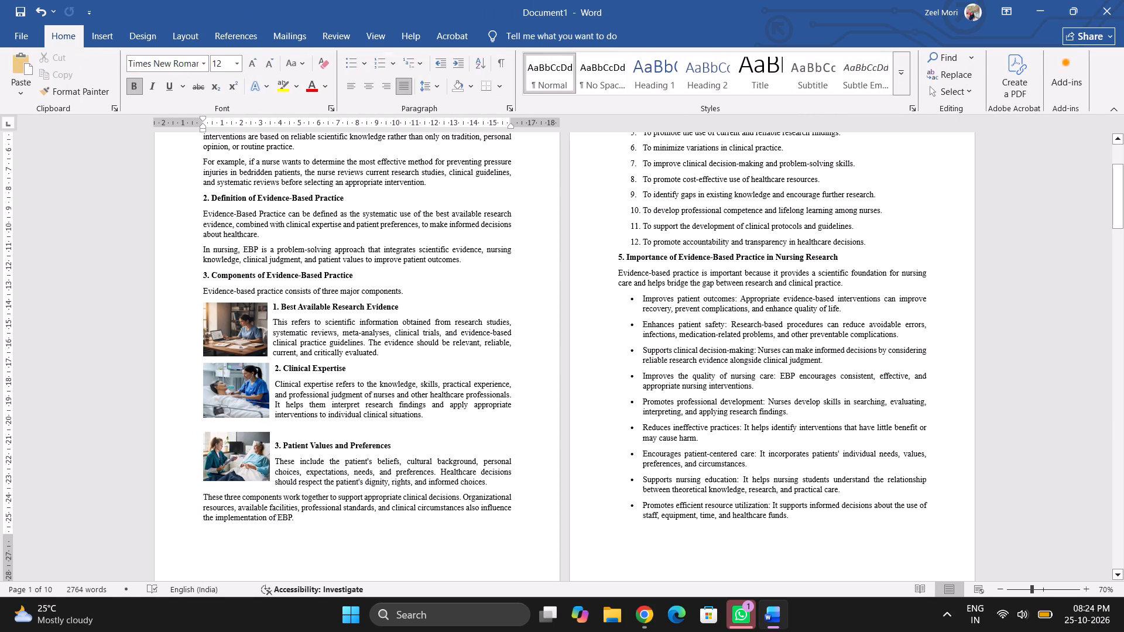
click(275, 446)
key(BackSpace)
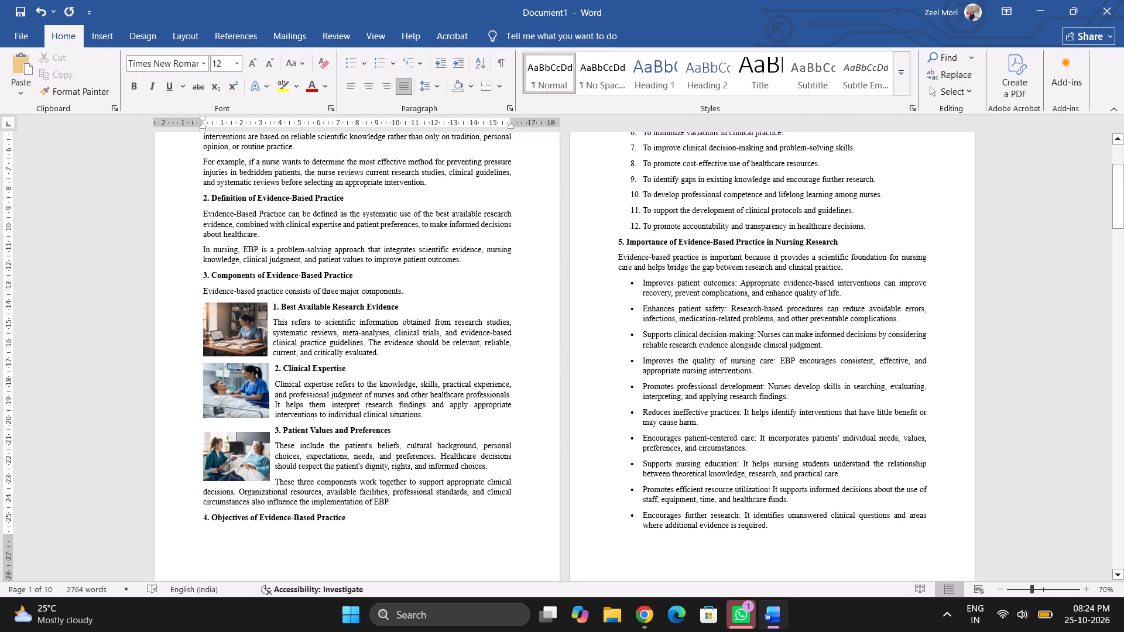
drag(259, 451, 257, 442)
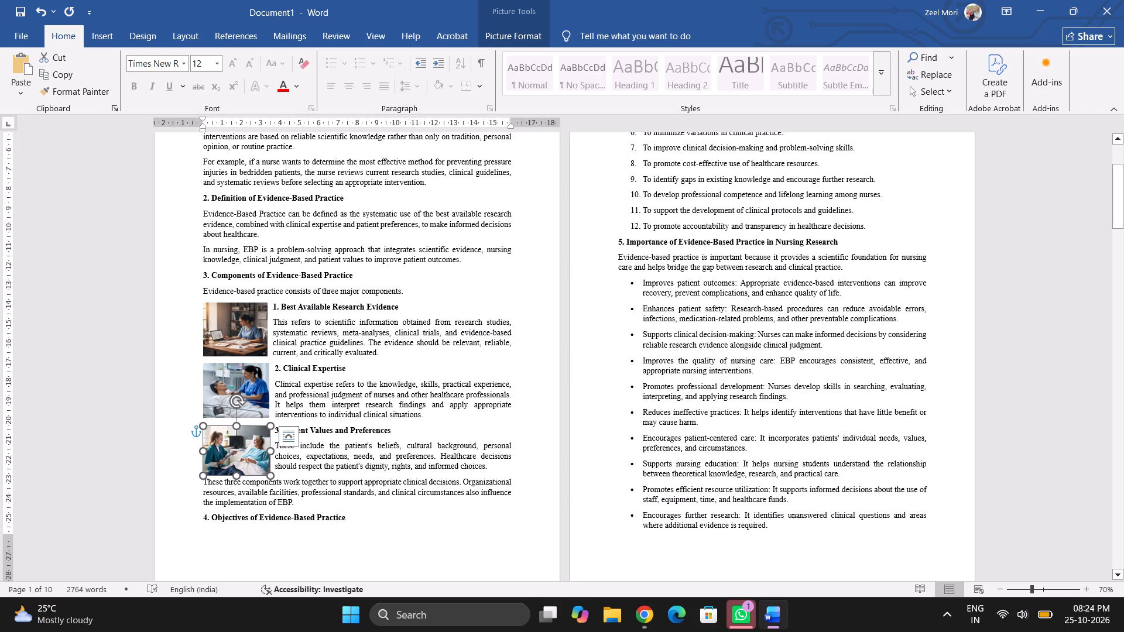
Stretch the Patient Values and Preferences picture taller and wider so it sits beside both paragraphs under that subheading.
click(258, 455)
drag(237, 474, 238, 485)
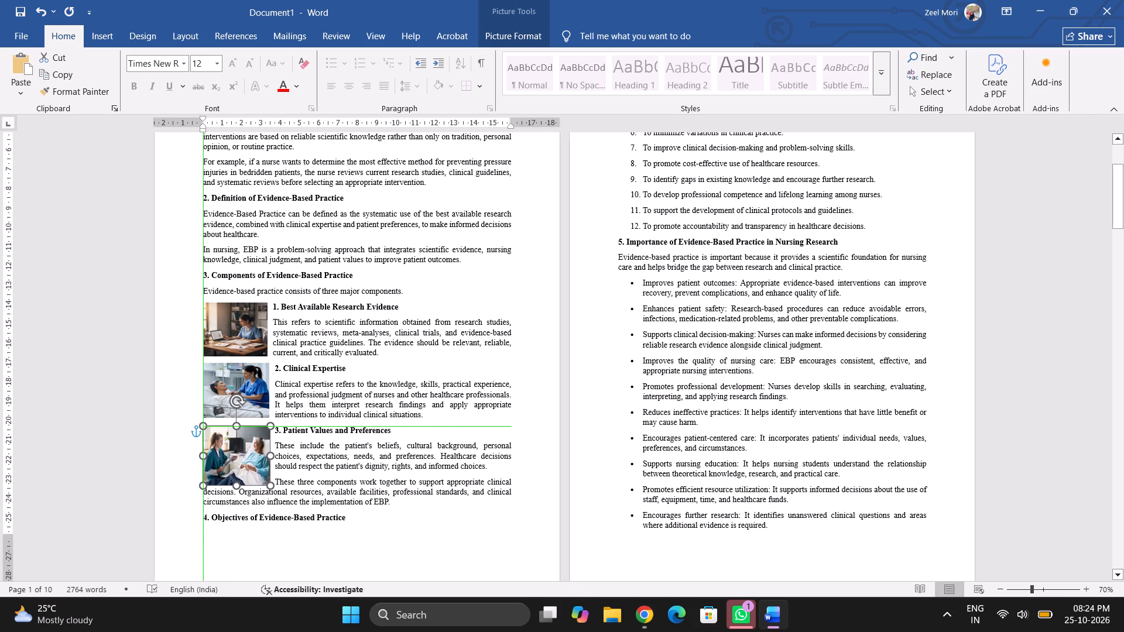
drag(238, 485, 240, 499)
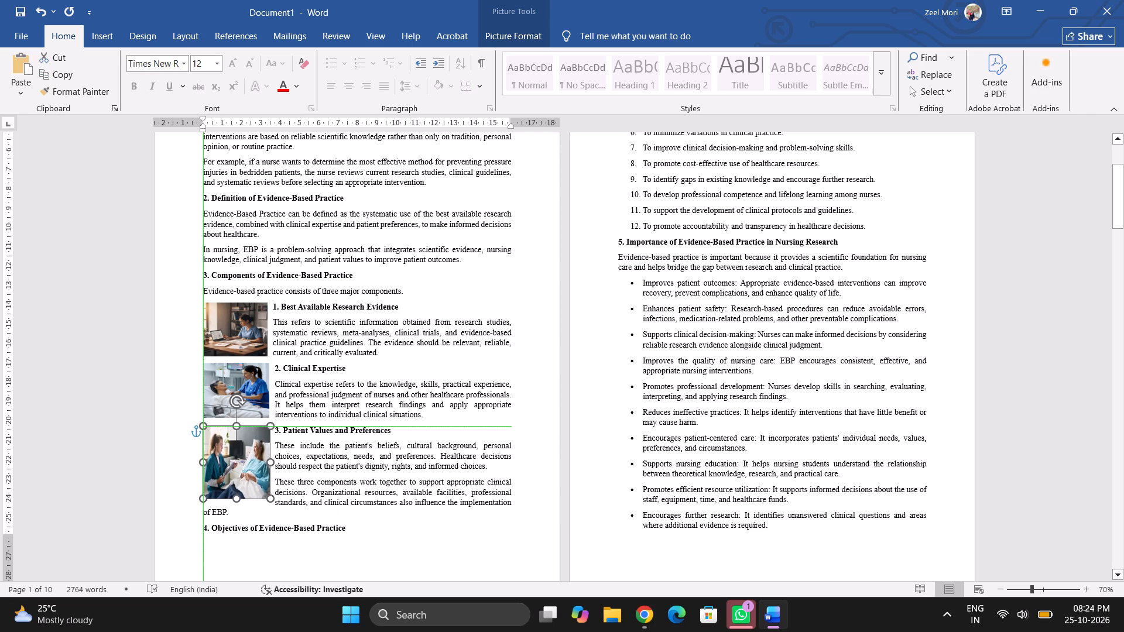
drag(240, 499, 241, 506)
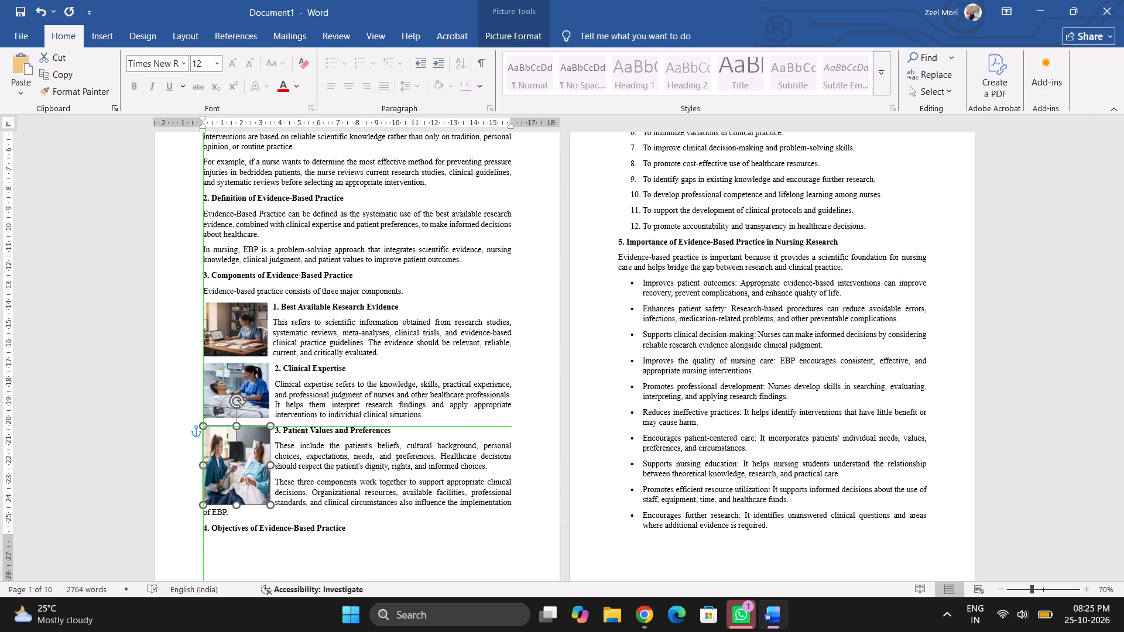
drag(241, 506, 242, 517)
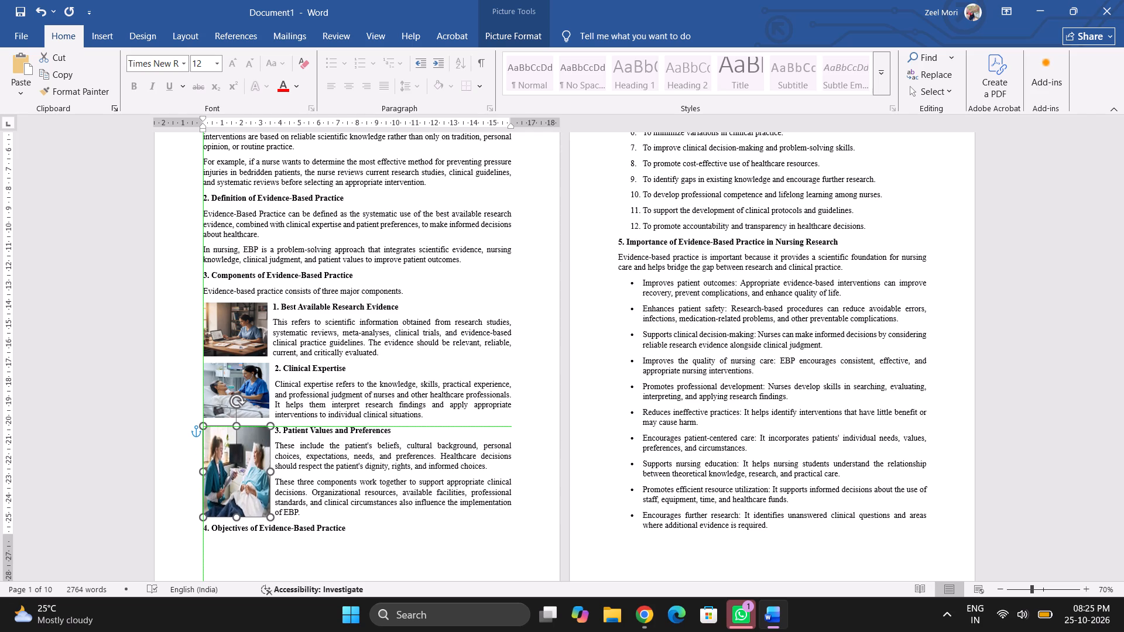
drag(242, 517, 242, 519)
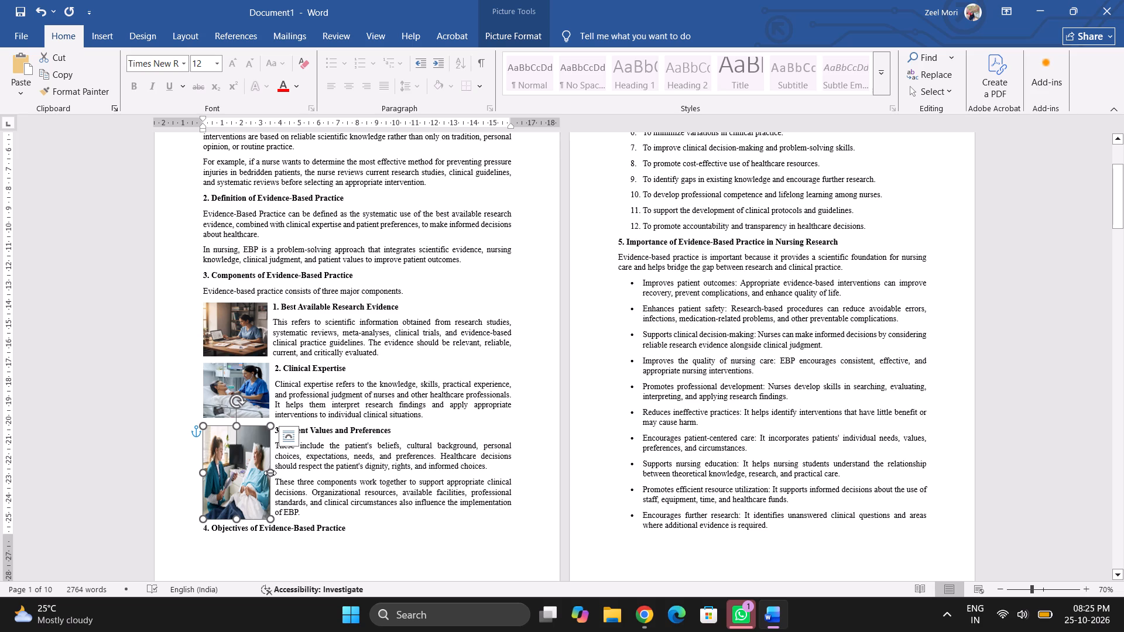
drag(270, 473, 282, 473)
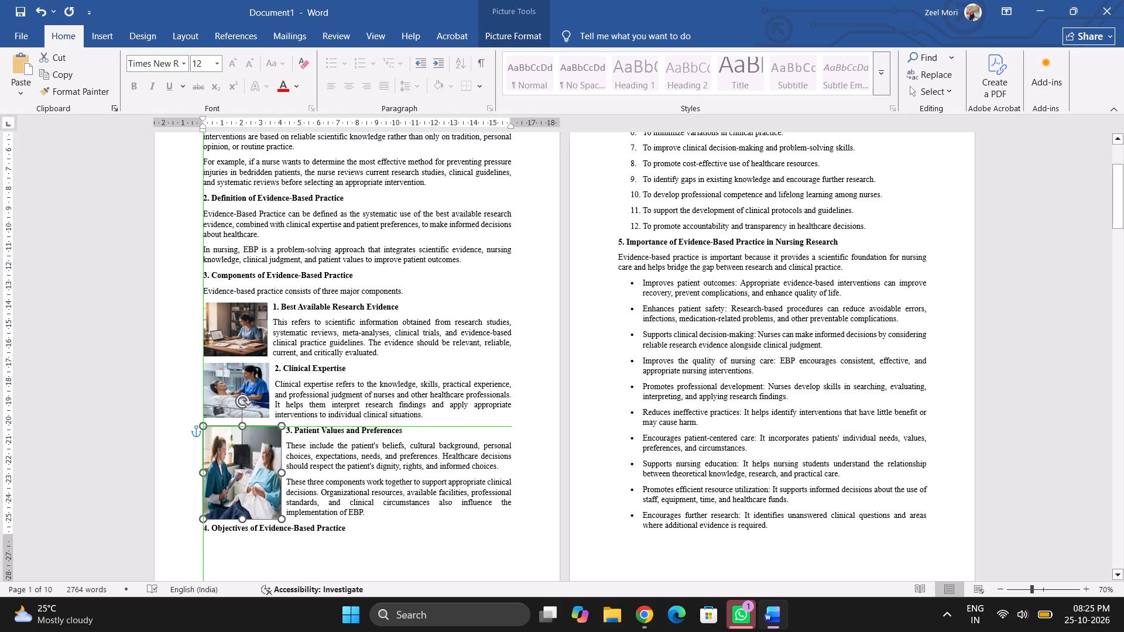
drag(282, 473, 290, 473)
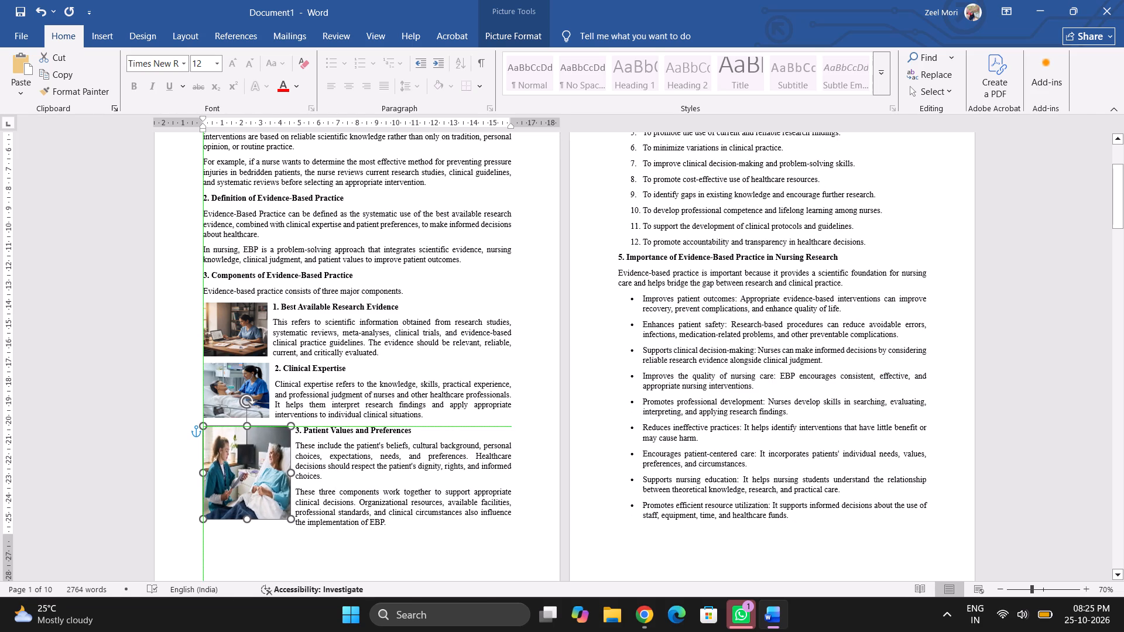
Review the first pages for the layout of the pictures and their wrapped paragraphs.
scroll(389, 458, down, 1)
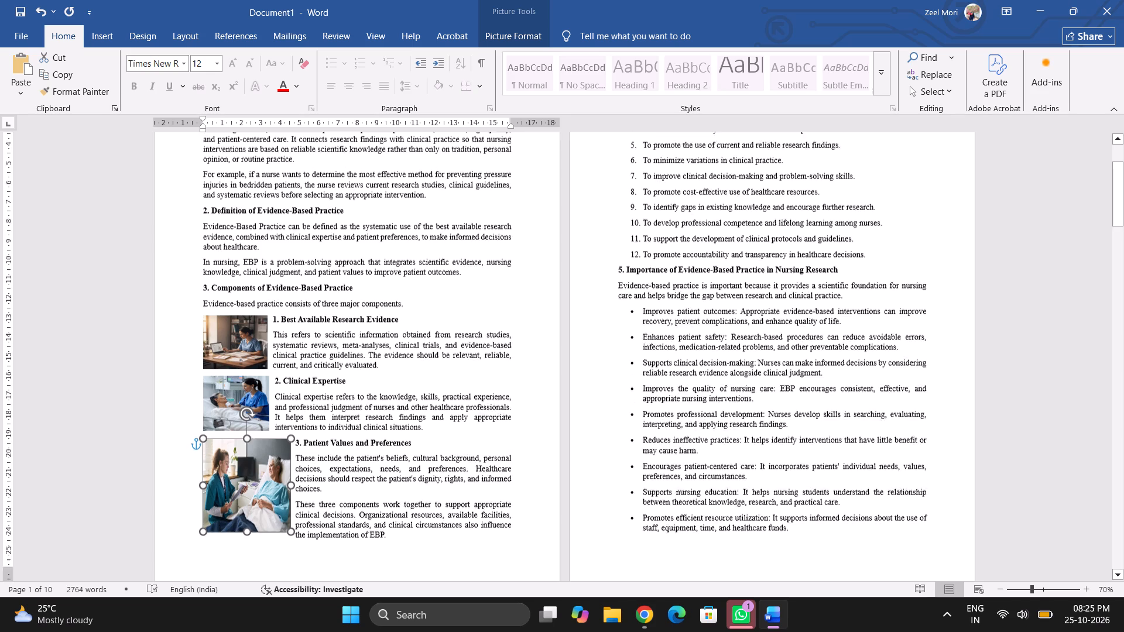
scroll(389, 458, down, 1)
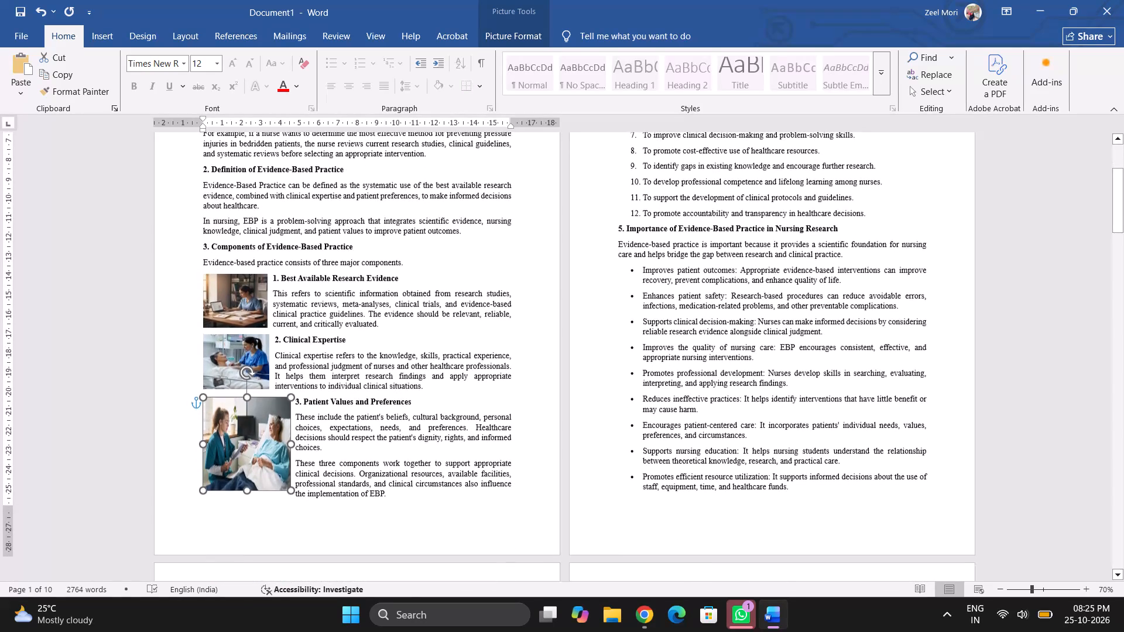
scroll(385, 505, up, 1)
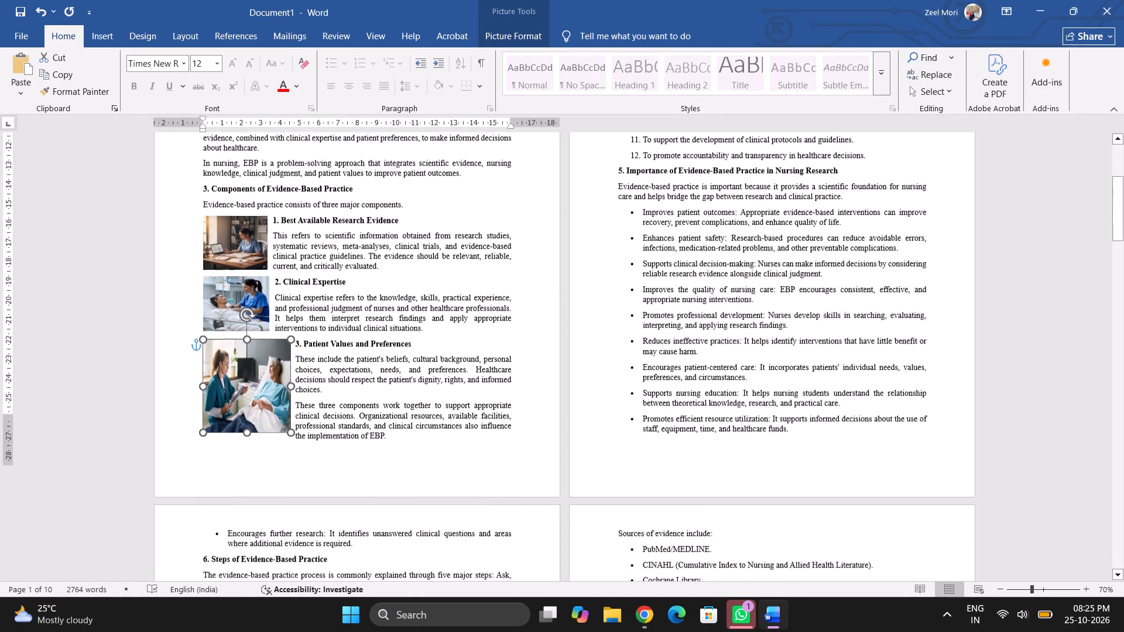
scroll(385, 505, up, 2)
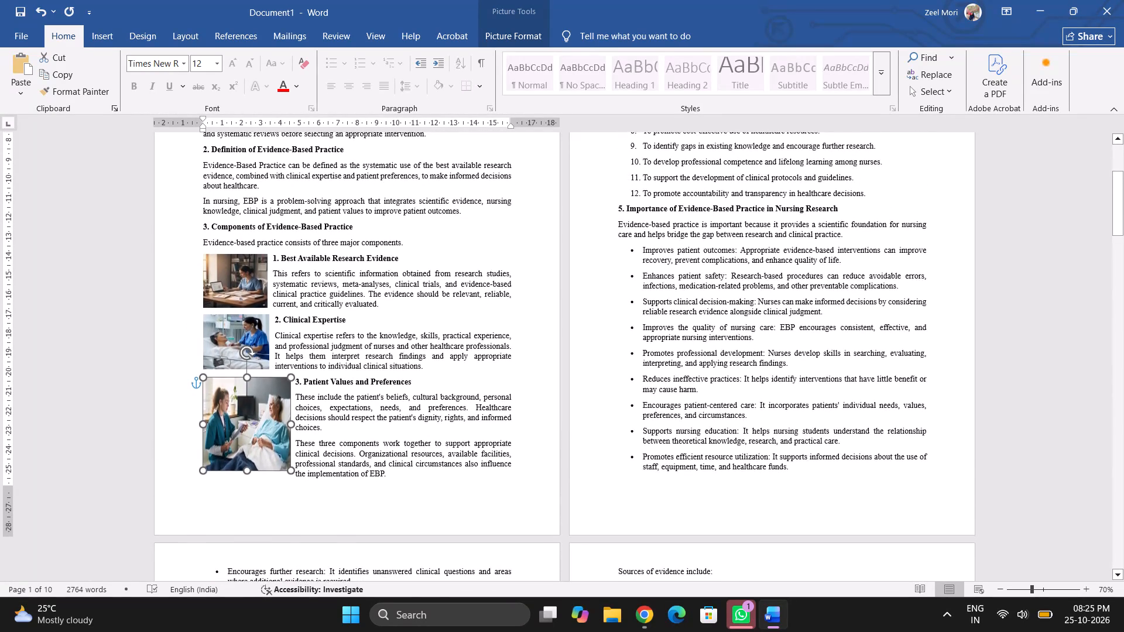
scroll(385, 505, up, 2)
scroll(385, 505, down, 1)
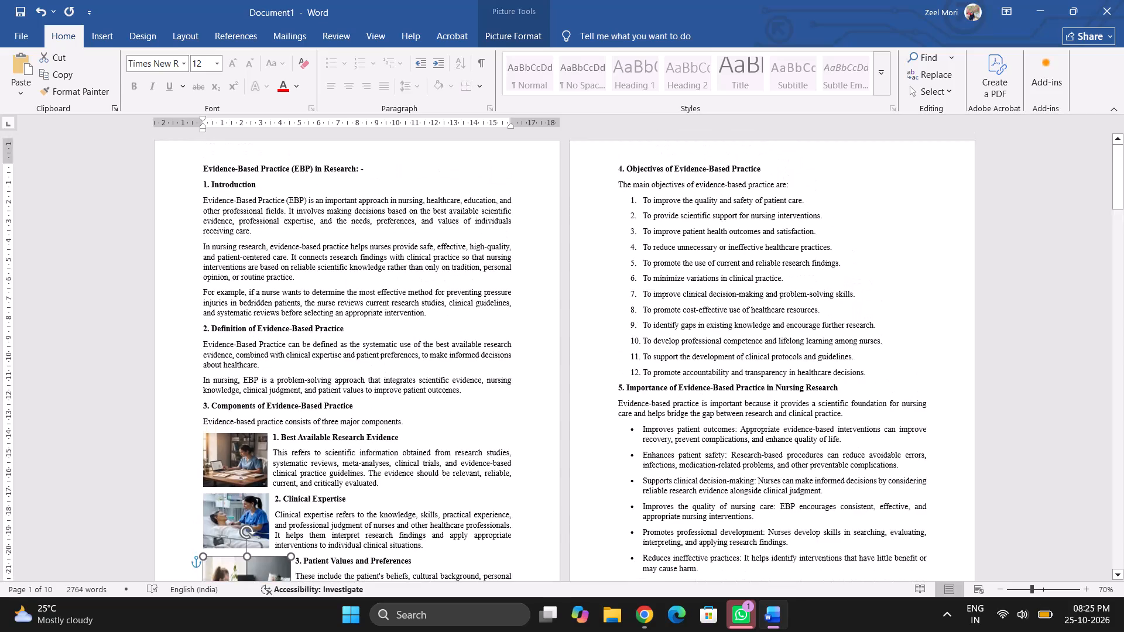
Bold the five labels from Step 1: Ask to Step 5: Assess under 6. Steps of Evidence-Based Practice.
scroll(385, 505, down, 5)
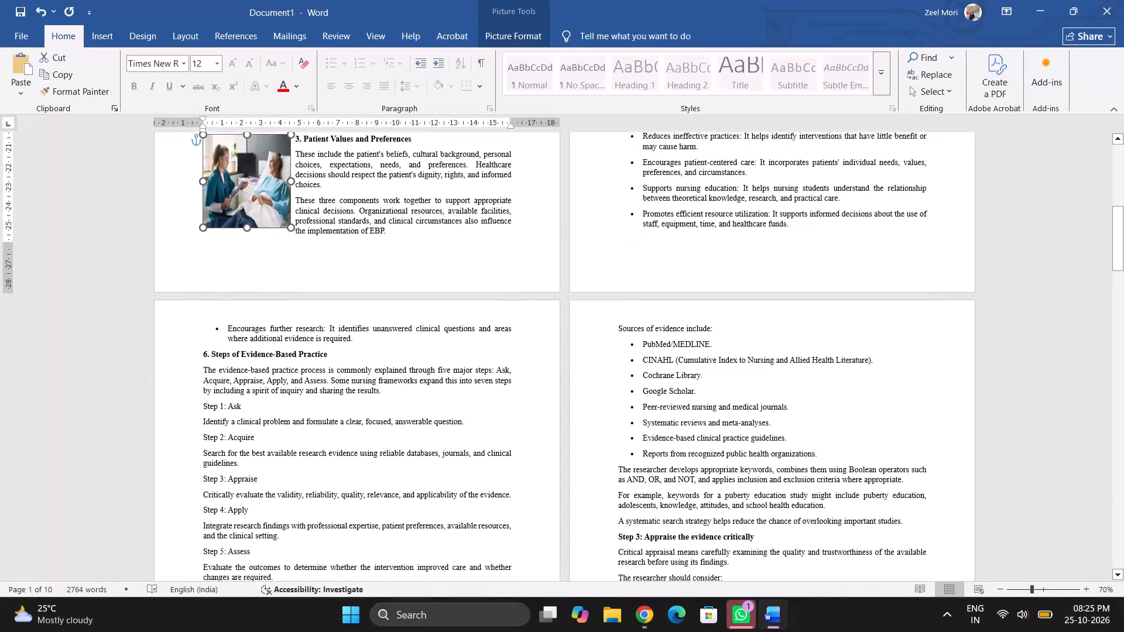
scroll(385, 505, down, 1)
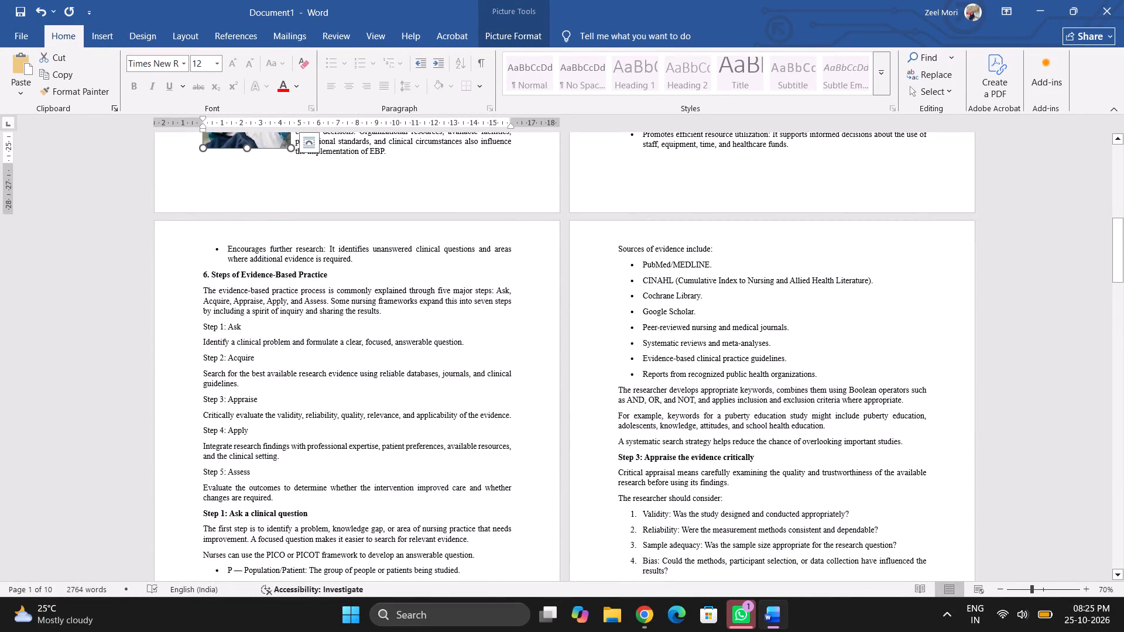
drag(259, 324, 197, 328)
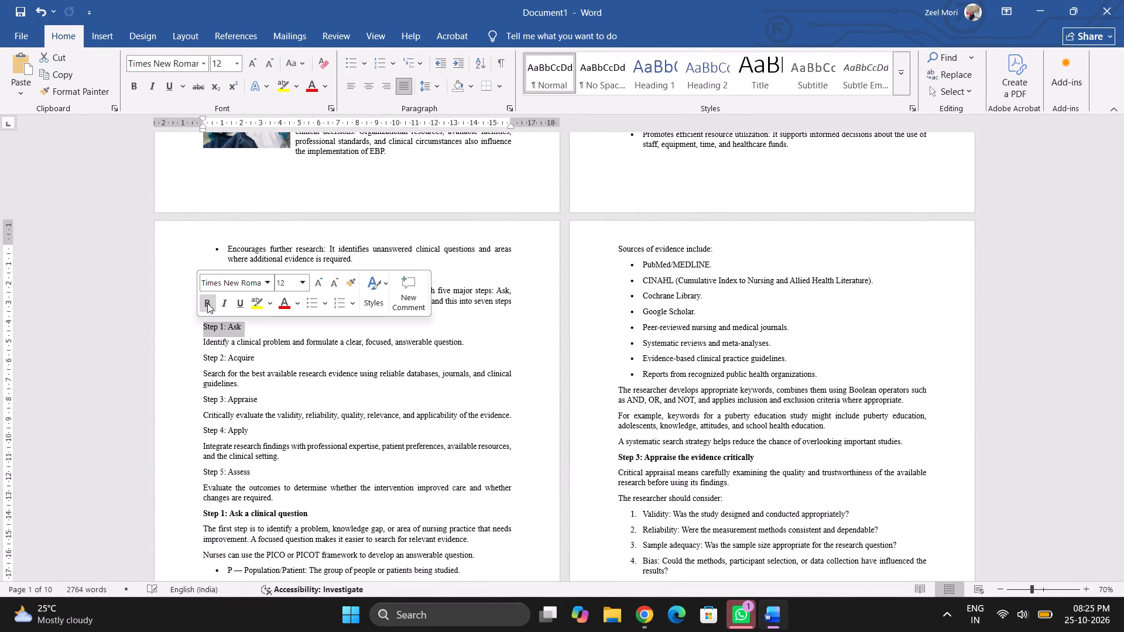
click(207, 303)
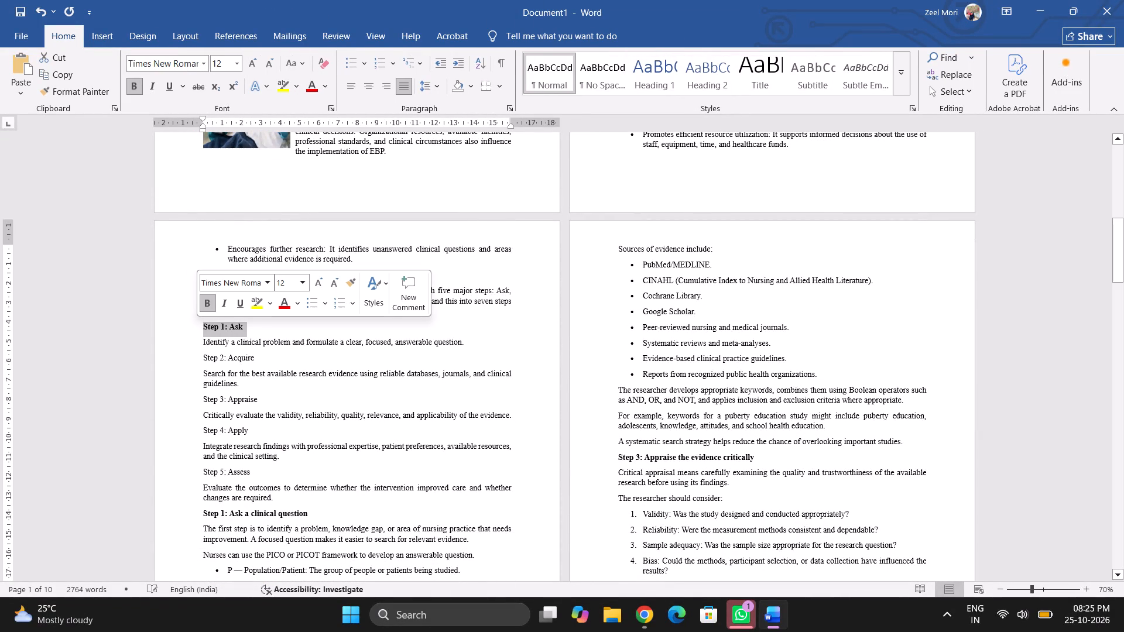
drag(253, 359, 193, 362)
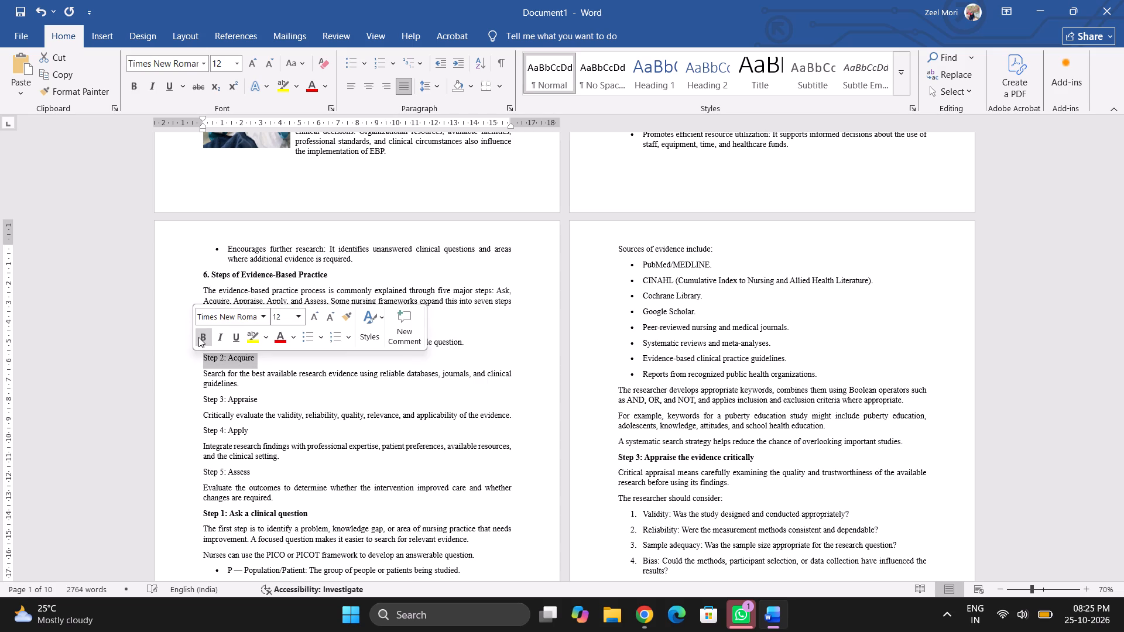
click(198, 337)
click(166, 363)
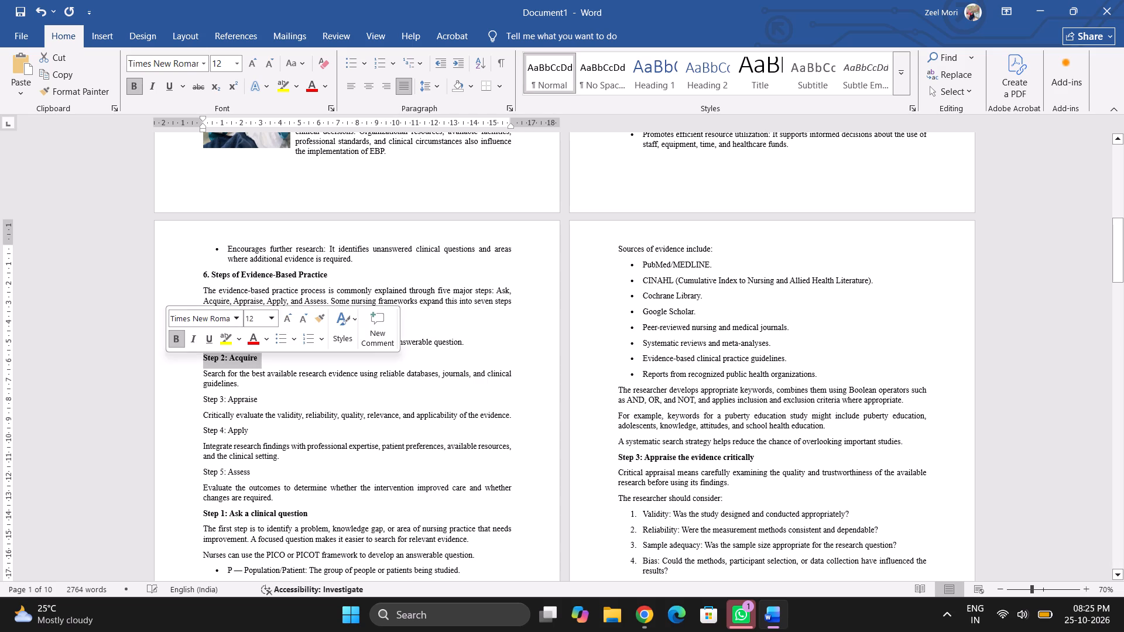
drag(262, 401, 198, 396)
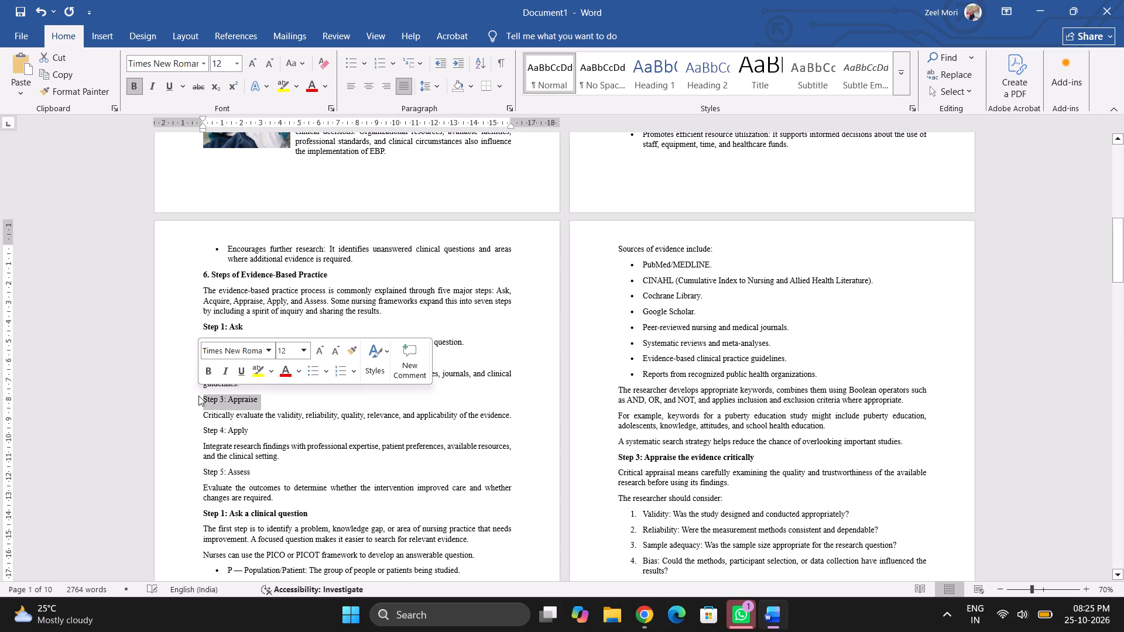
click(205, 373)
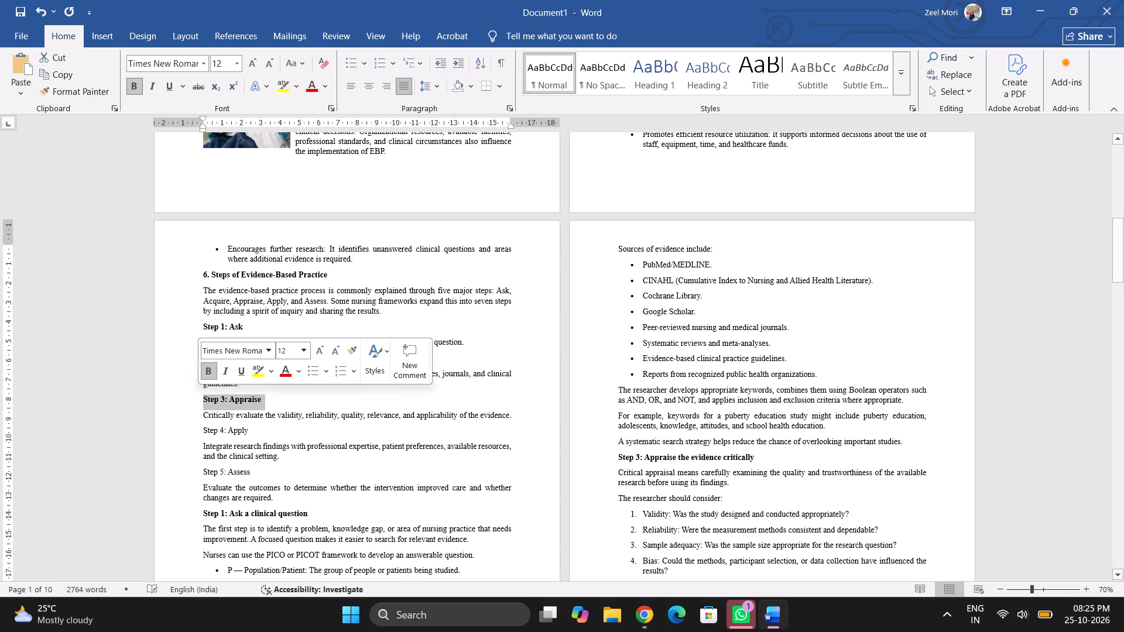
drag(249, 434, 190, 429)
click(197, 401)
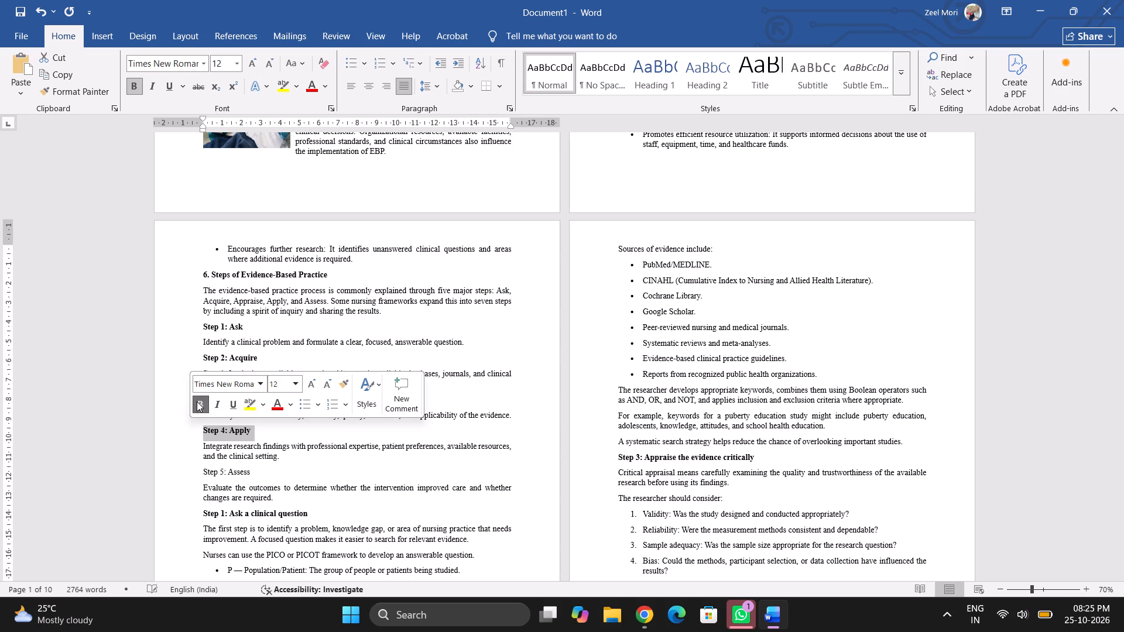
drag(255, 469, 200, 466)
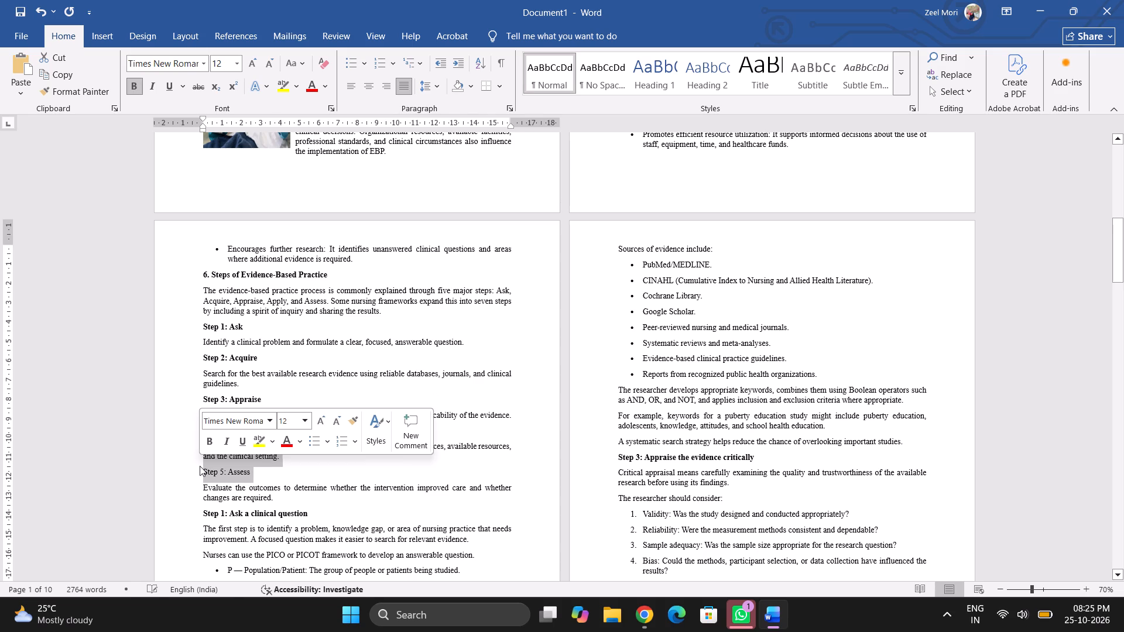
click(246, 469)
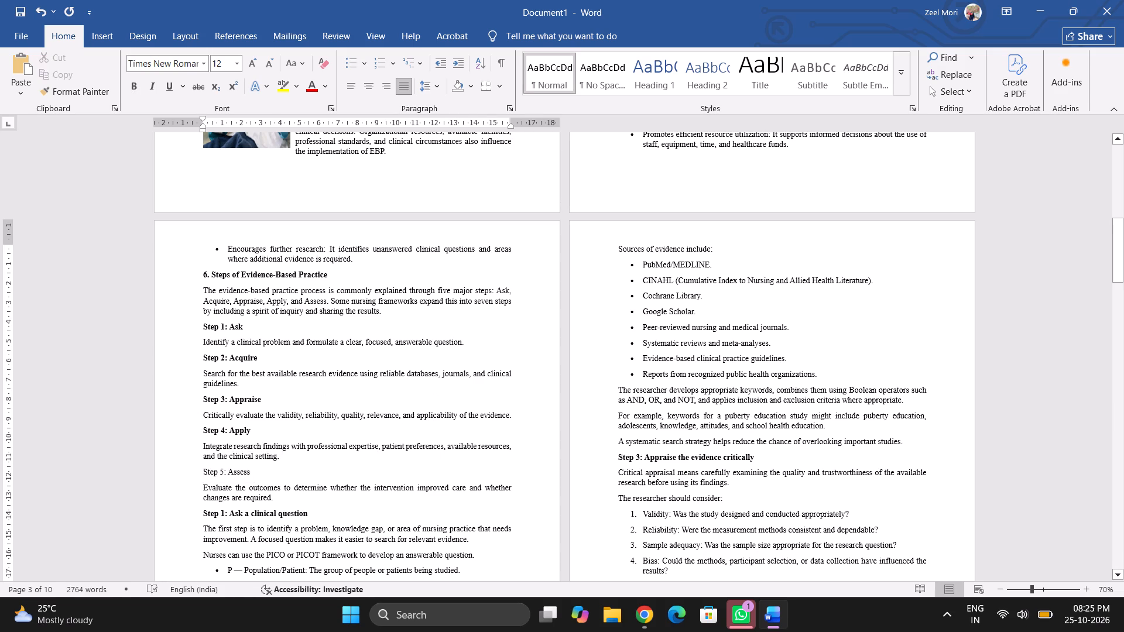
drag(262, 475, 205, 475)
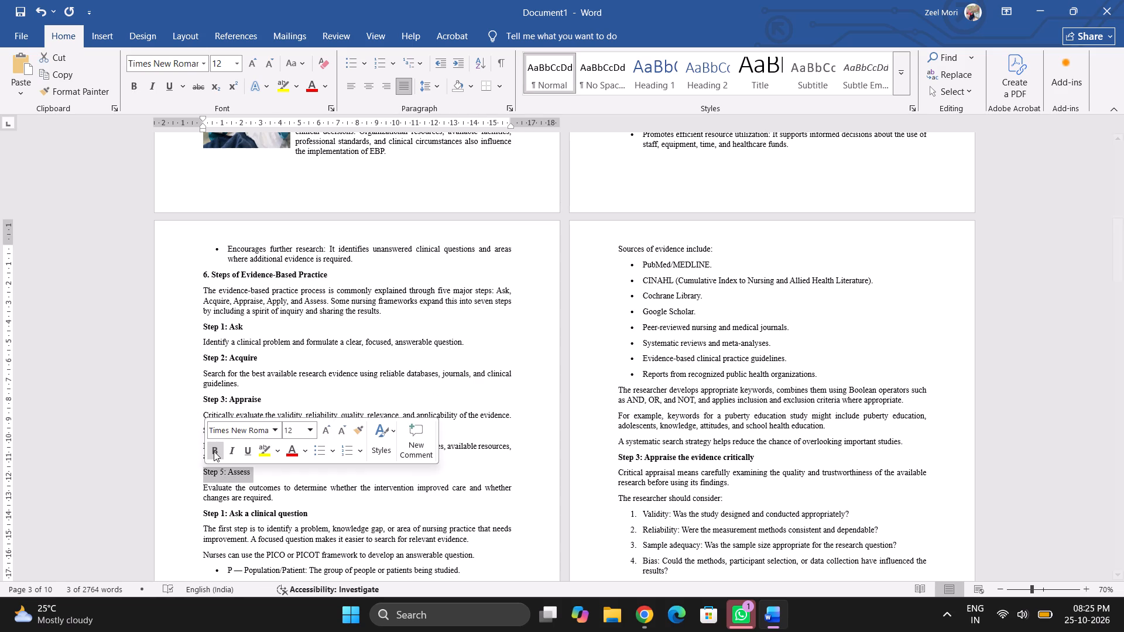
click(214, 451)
Replace the text from Step 1: Ask through the Step 5: Assess description with a Staggered Process SmartArt graphic.
drag(283, 502, 241, 472)
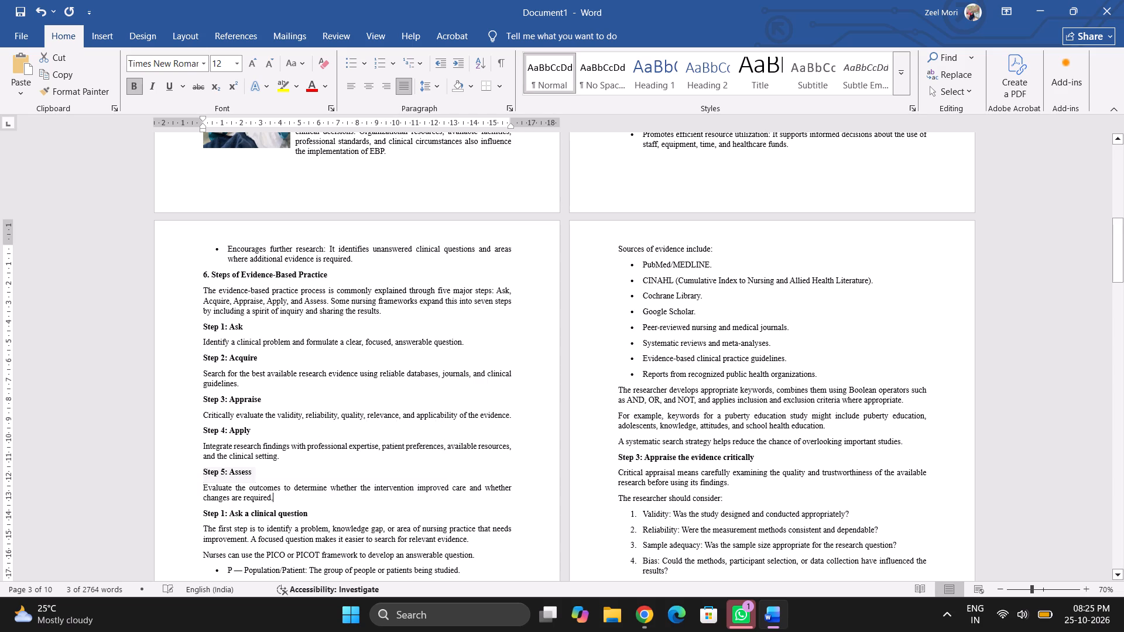
drag(241, 472, 203, 327)
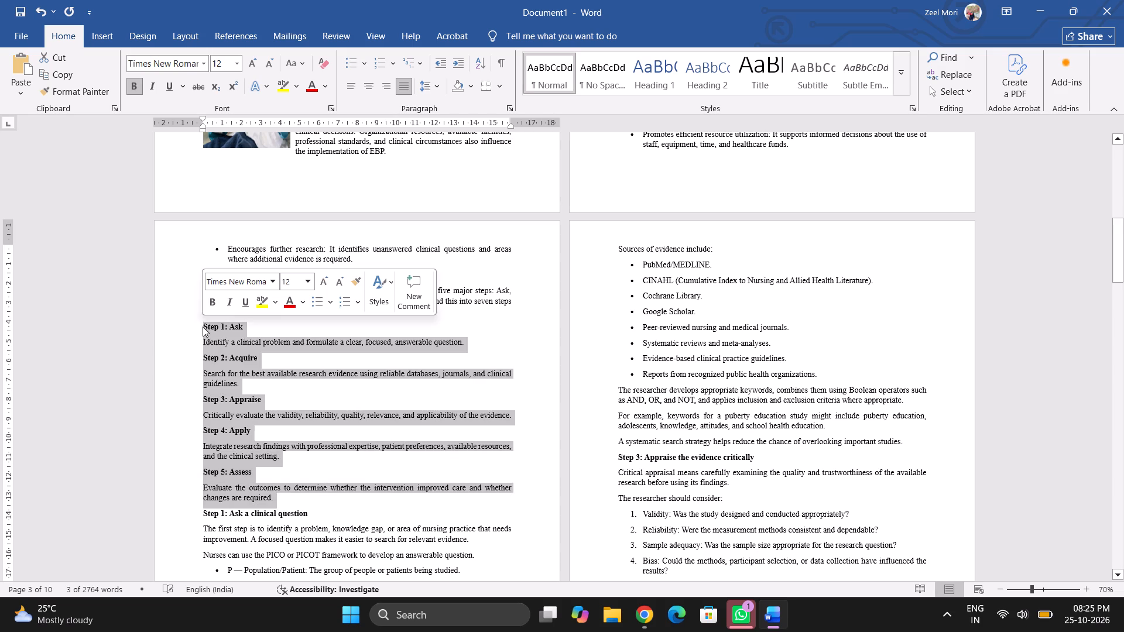
right_click(220, 327)
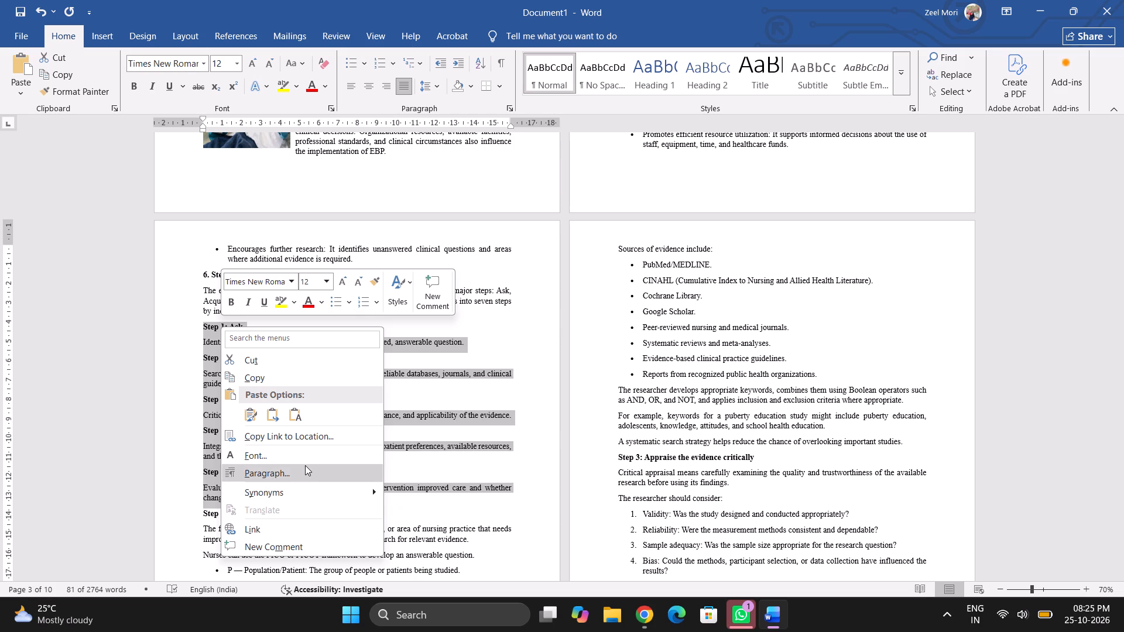
scroll(335, 398, down, 1)
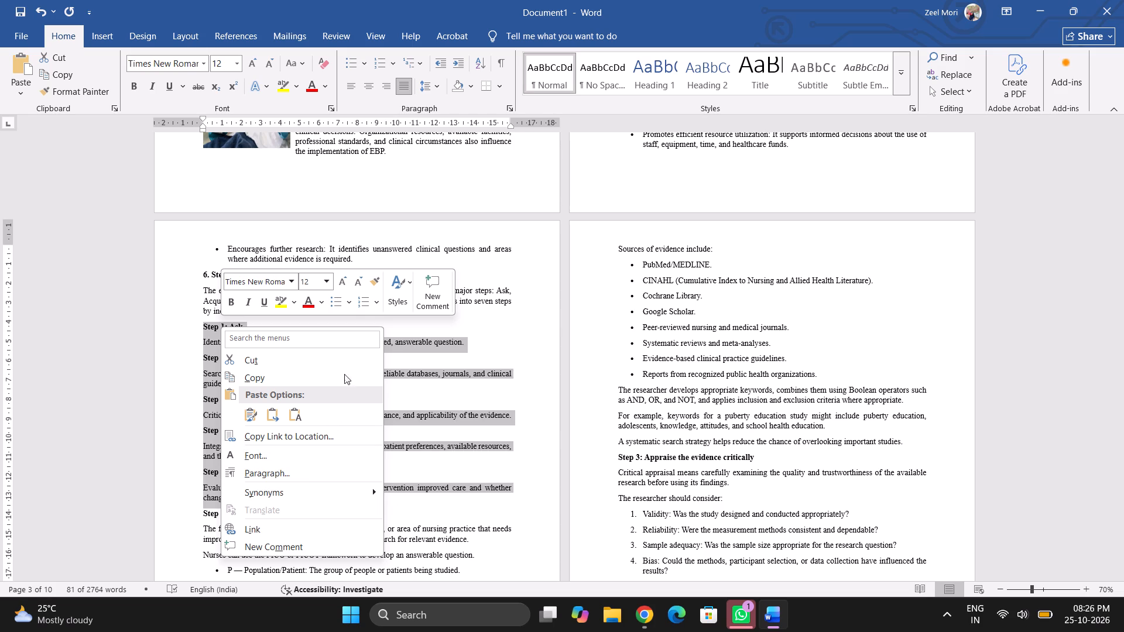
click(178, 30)
click(112, 33)
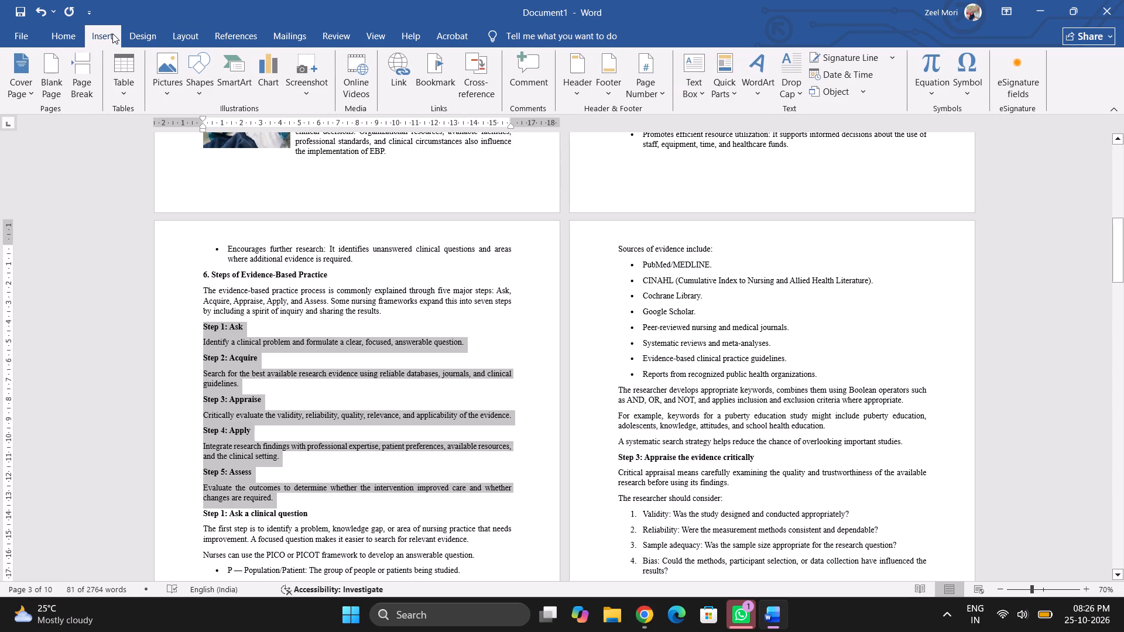
click(203, 69)
click(235, 81)
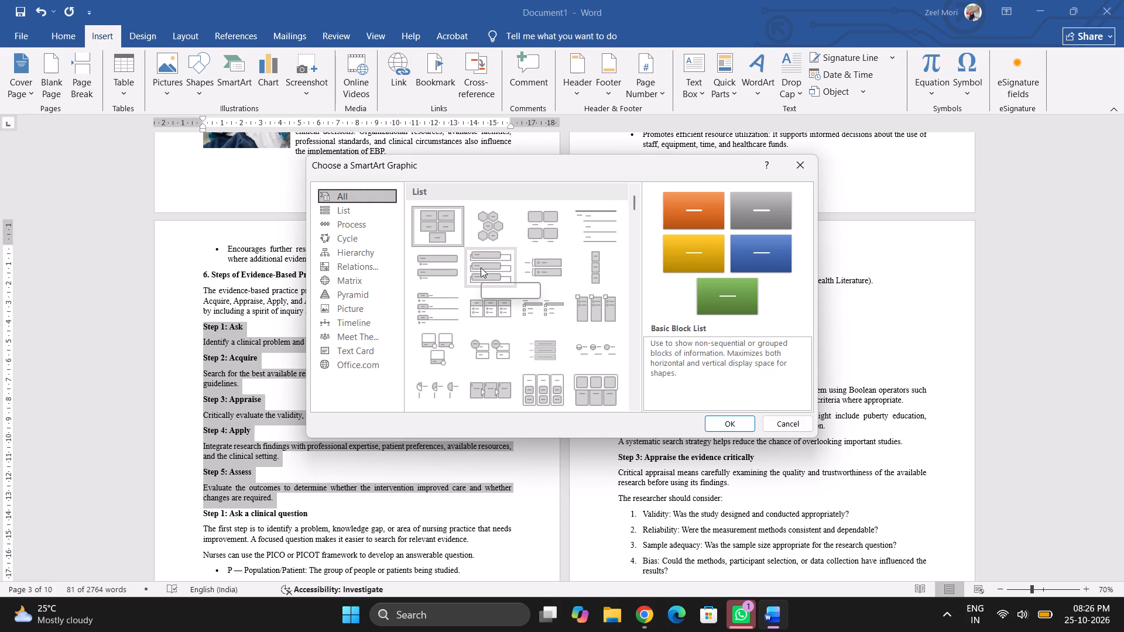
click(481, 267)
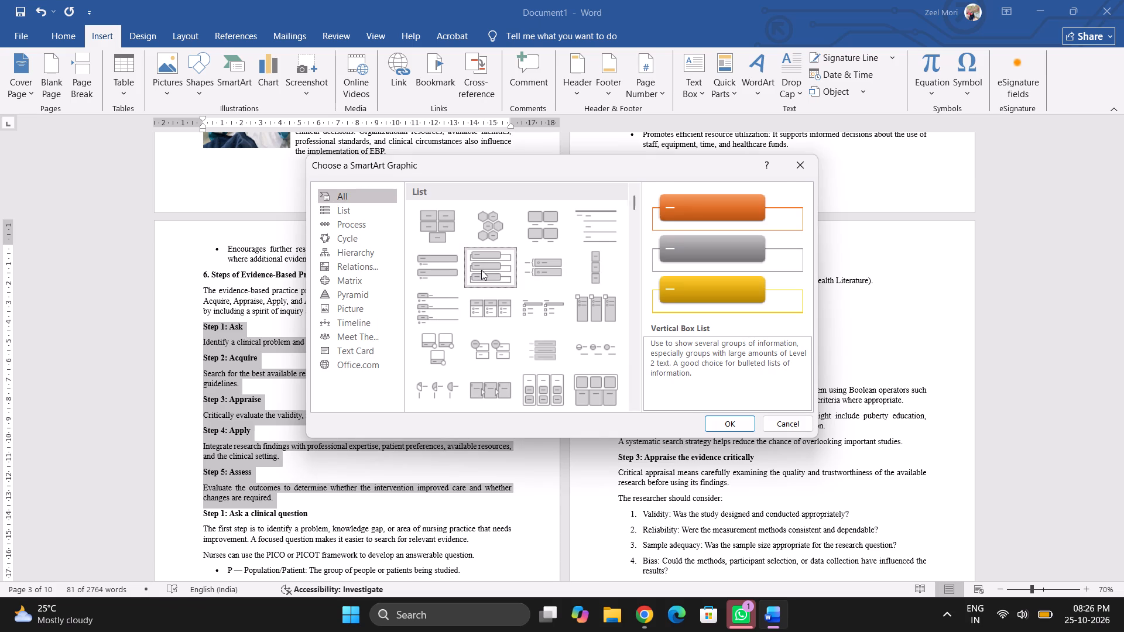
click(481, 270)
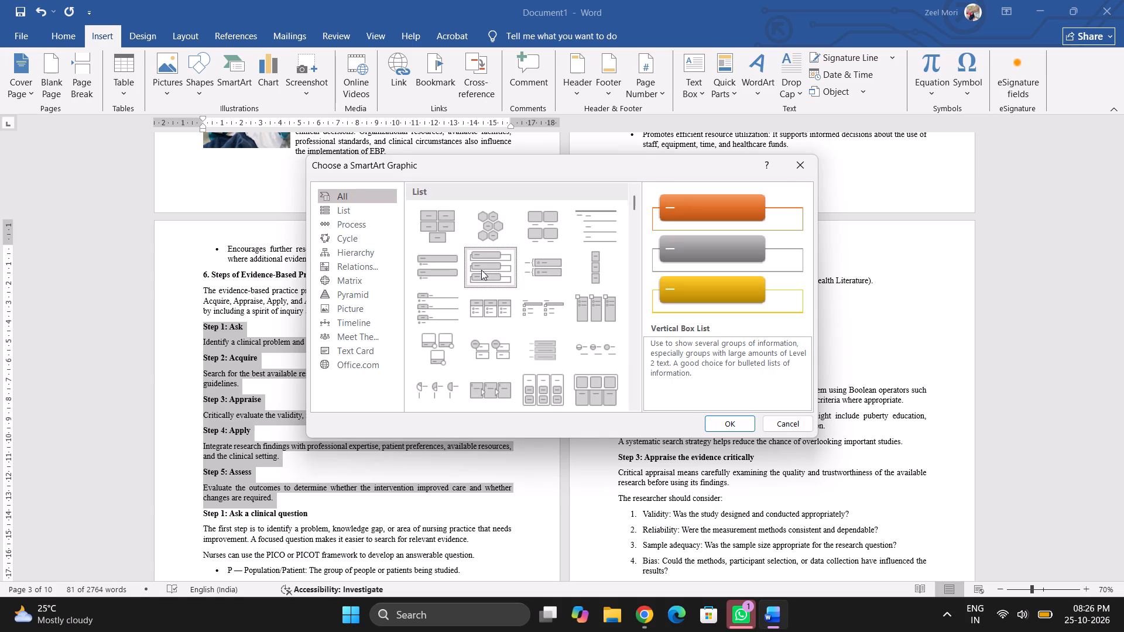
click(481, 270)
click(360, 222)
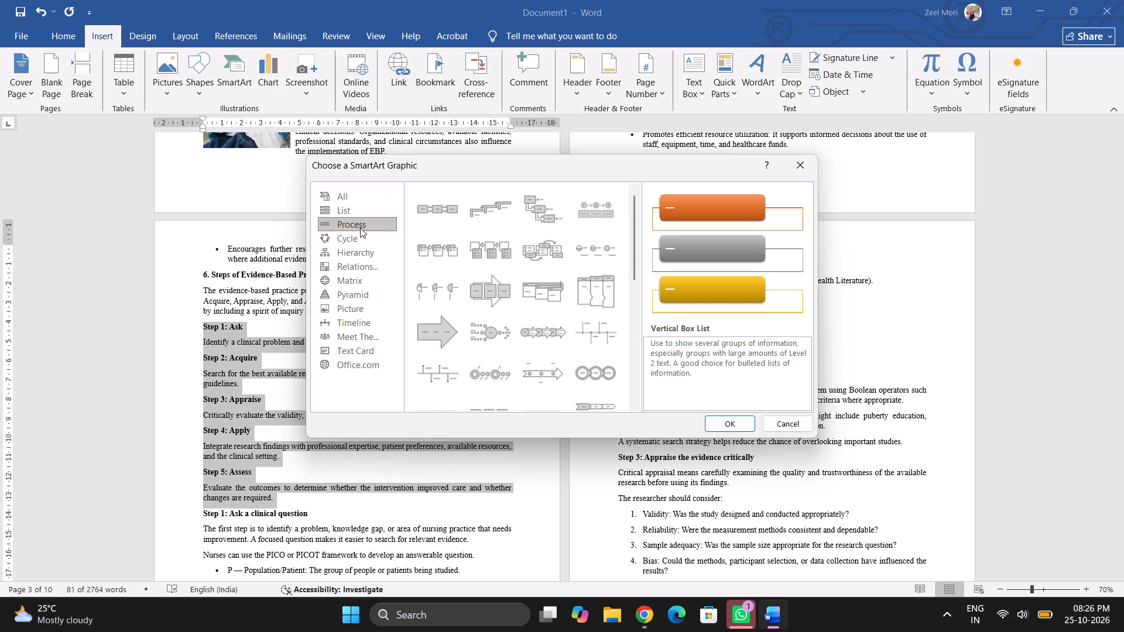
click(359, 238)
click(359, 248)
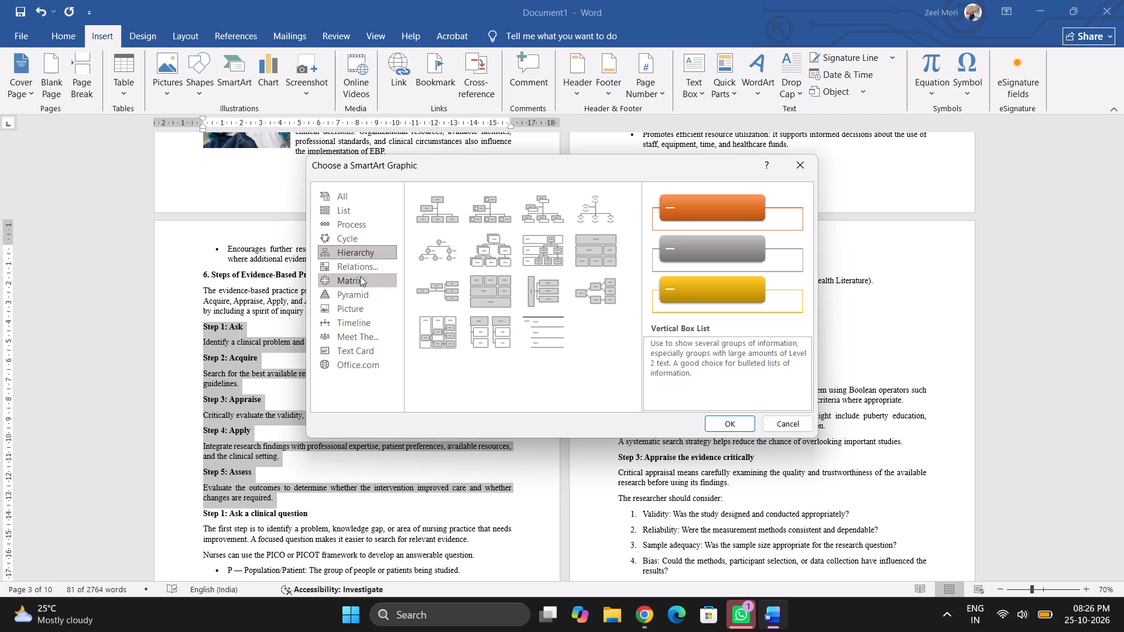
click(365, 233)
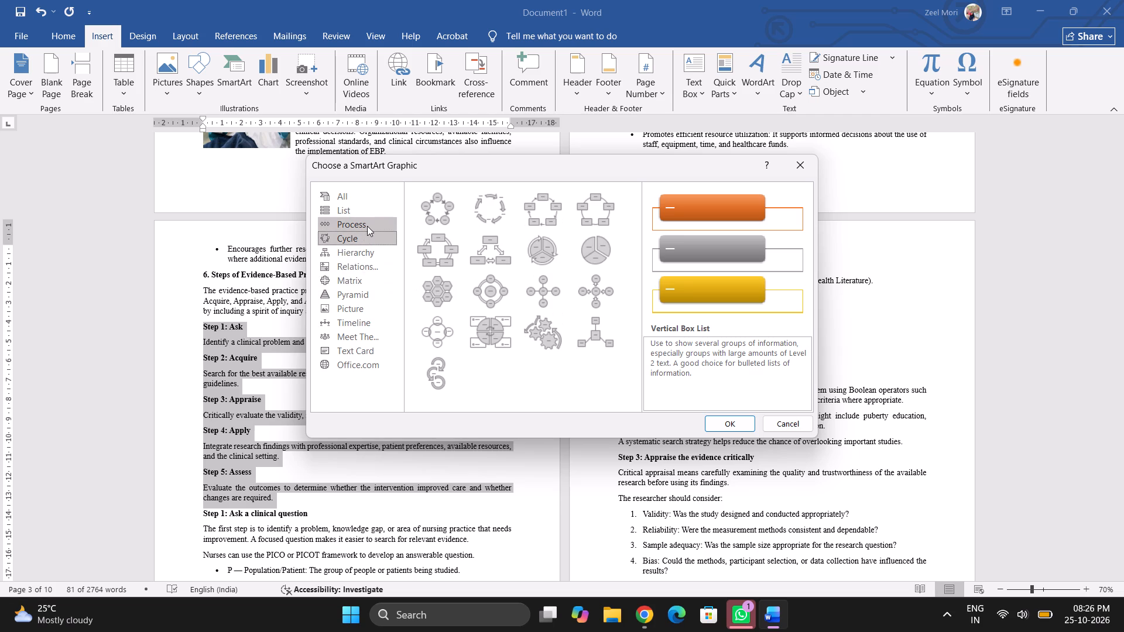
click(367, 226)
click(366, 274)
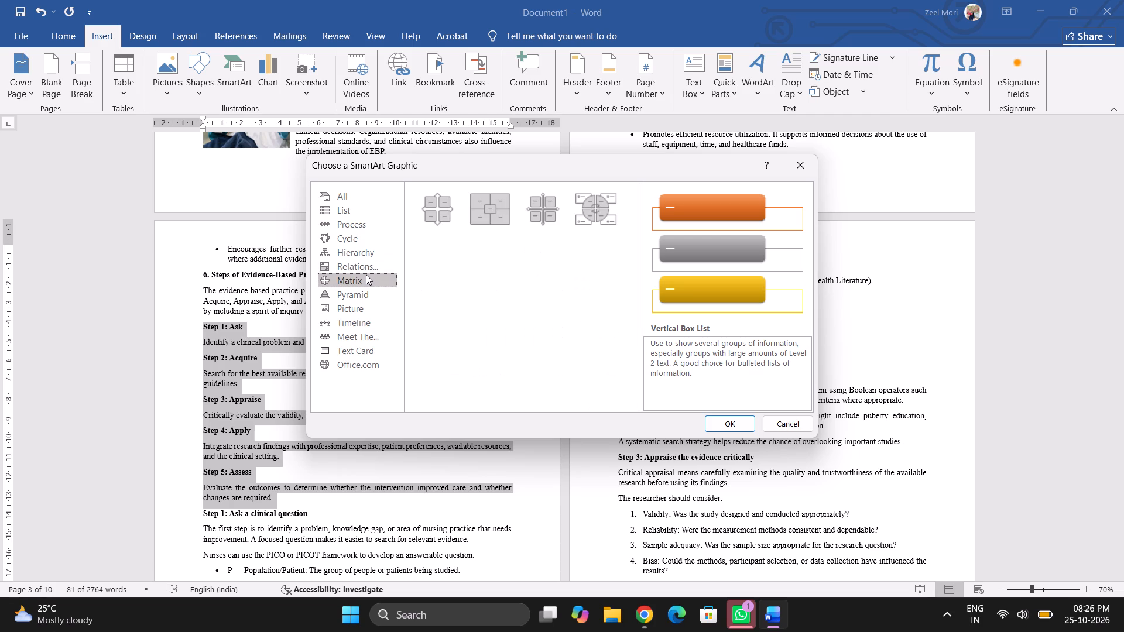
click(366, 293)
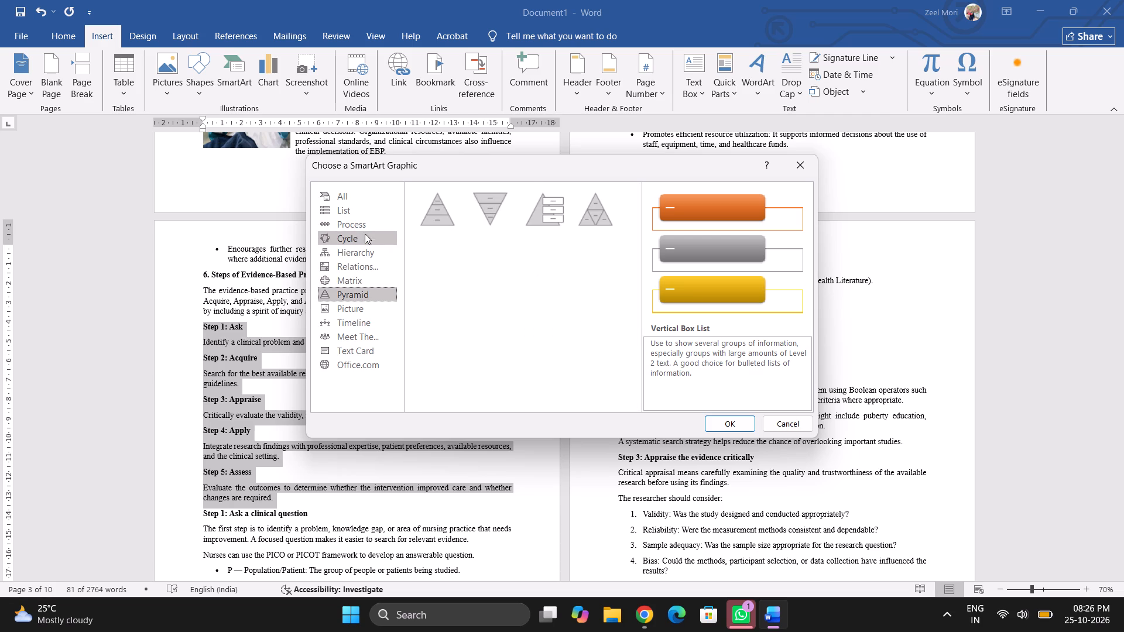
click(365, 220)
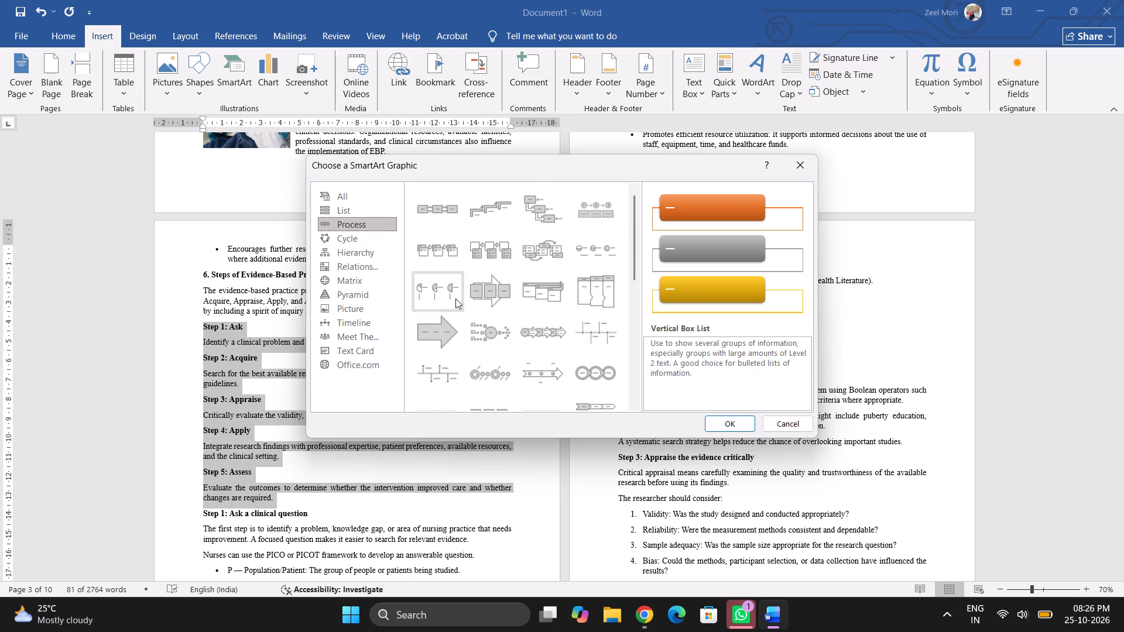
scroll(455, 298, down, 2)
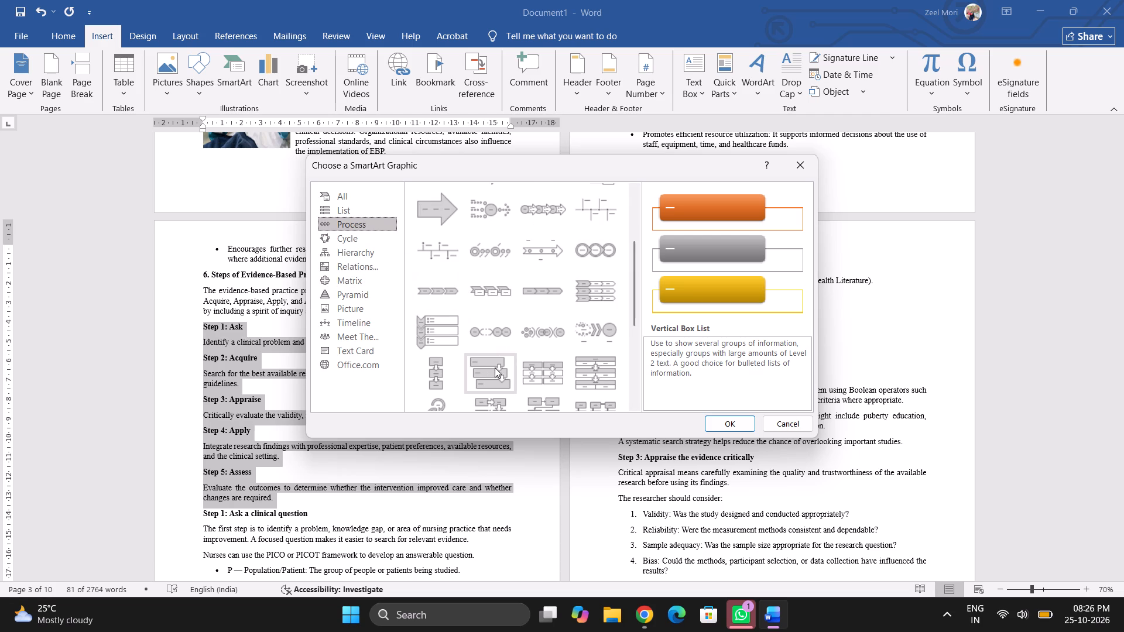
click(496, 370)
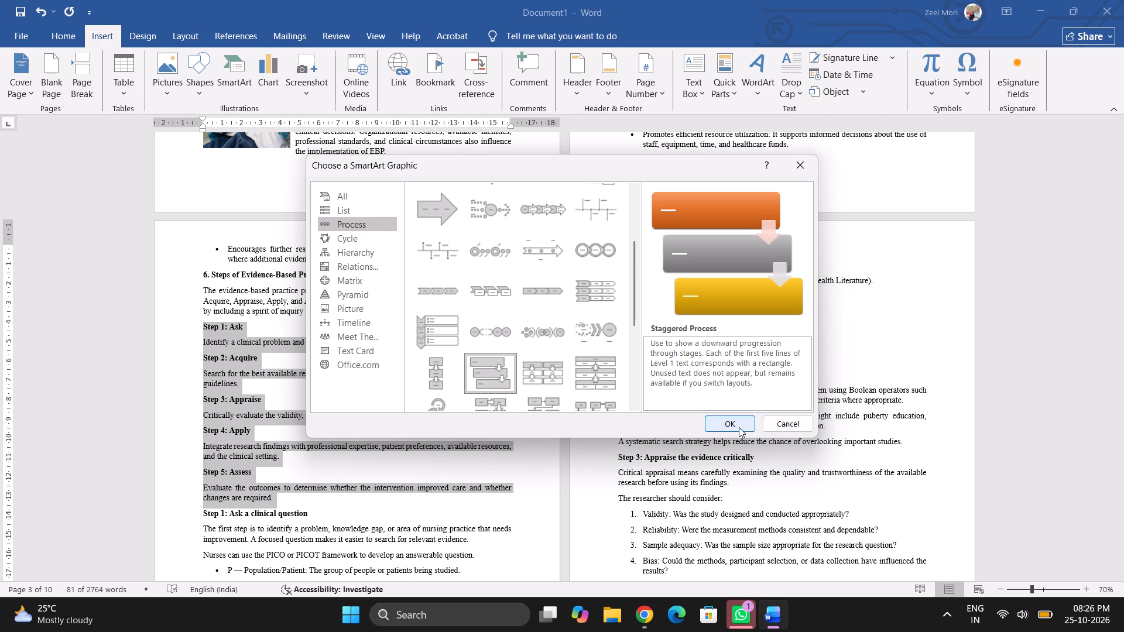
click(738, 427)
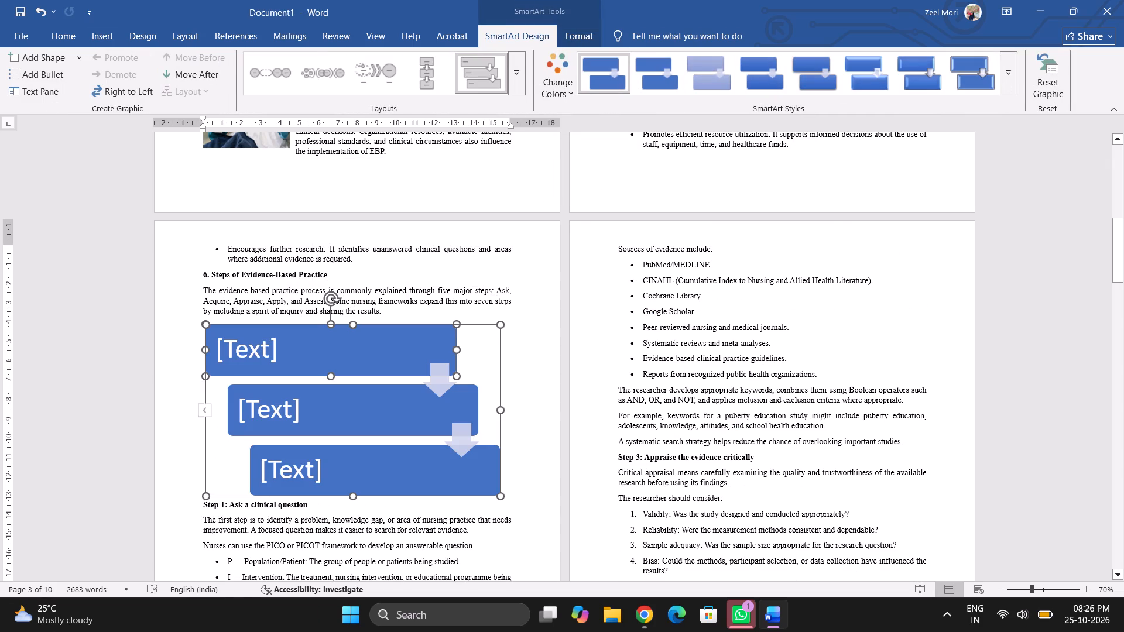
Examine how the inserted SmartArt graphic sits on its page among the surrounding text and neighbouring pages.
scroll(556, 359, up, 2)
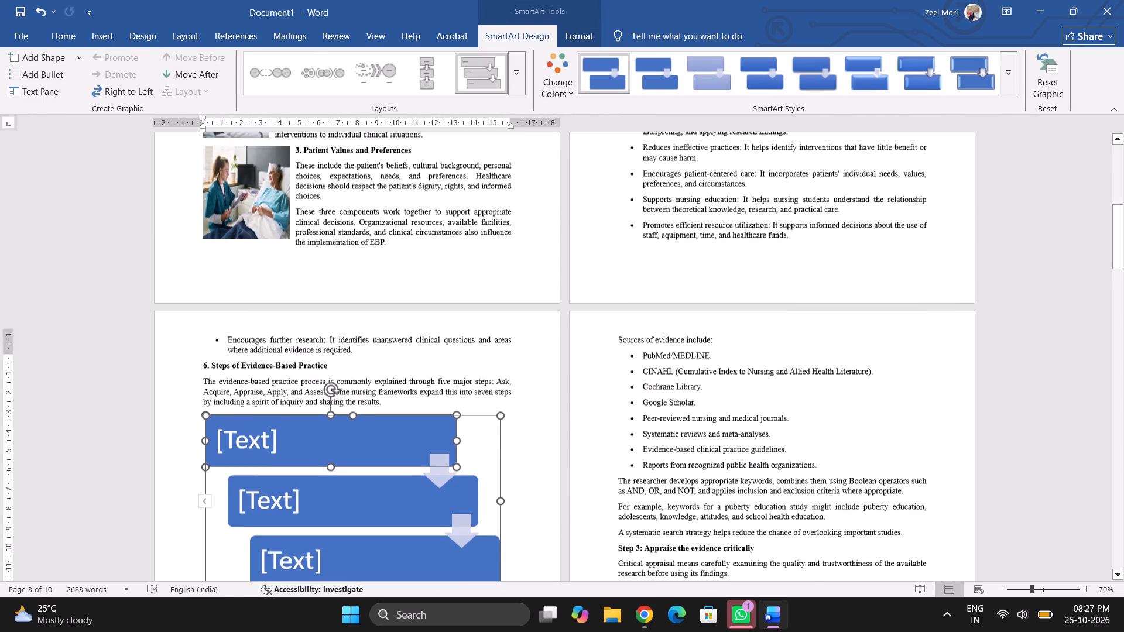
scroll(556, 359, up, 3)
scroll(556, 359, down, 2)
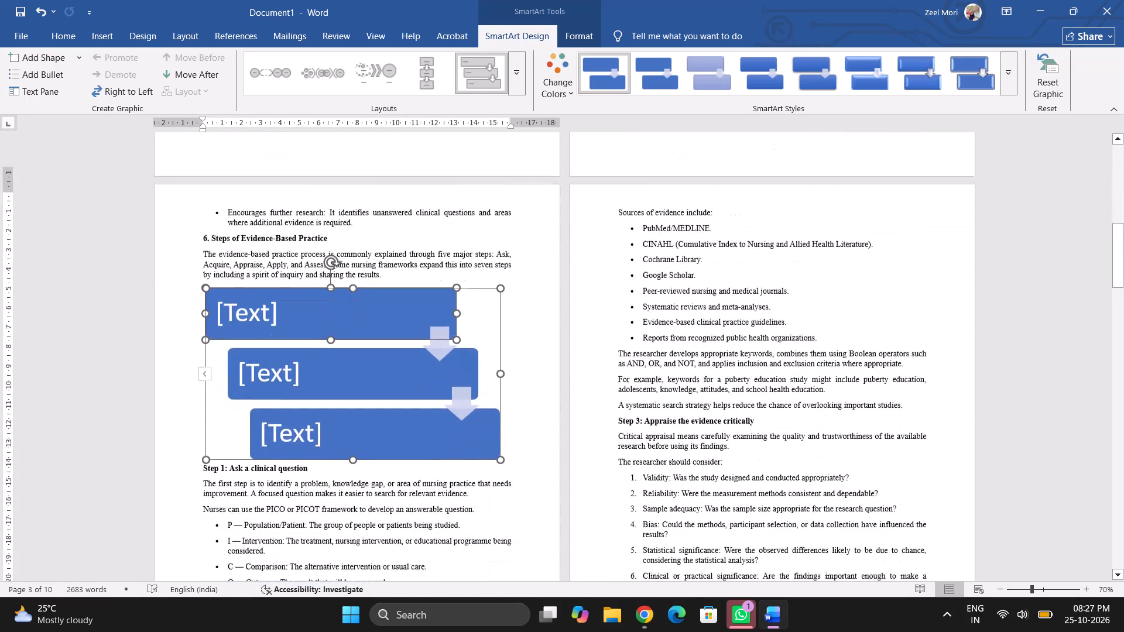
scroll(556, 359, down, 3)
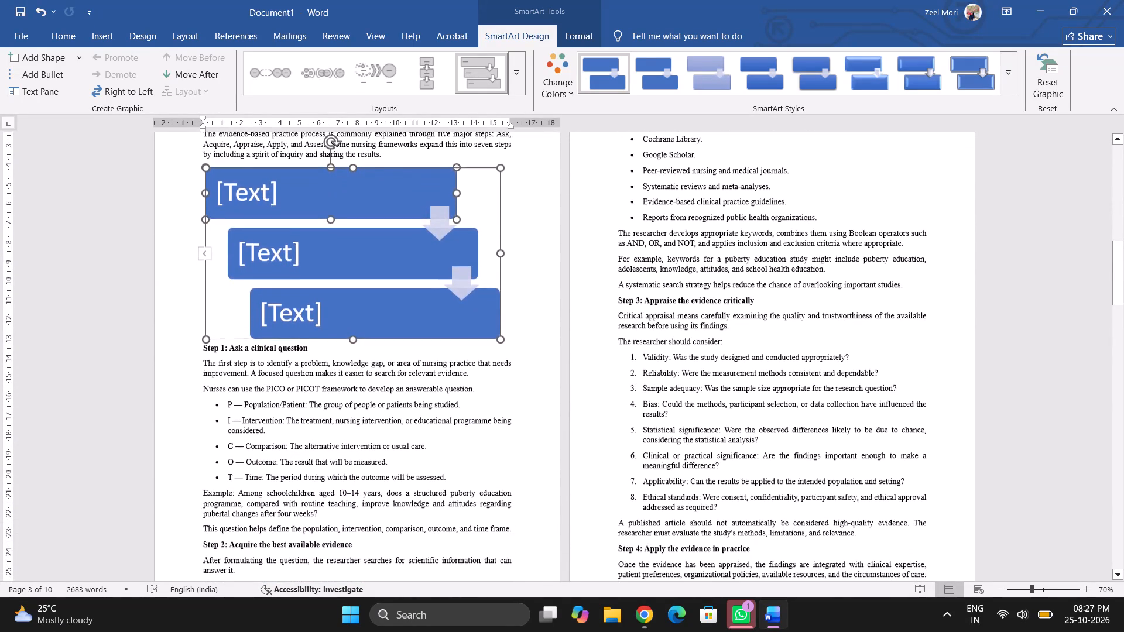
scroll(556, 359, up, 1)
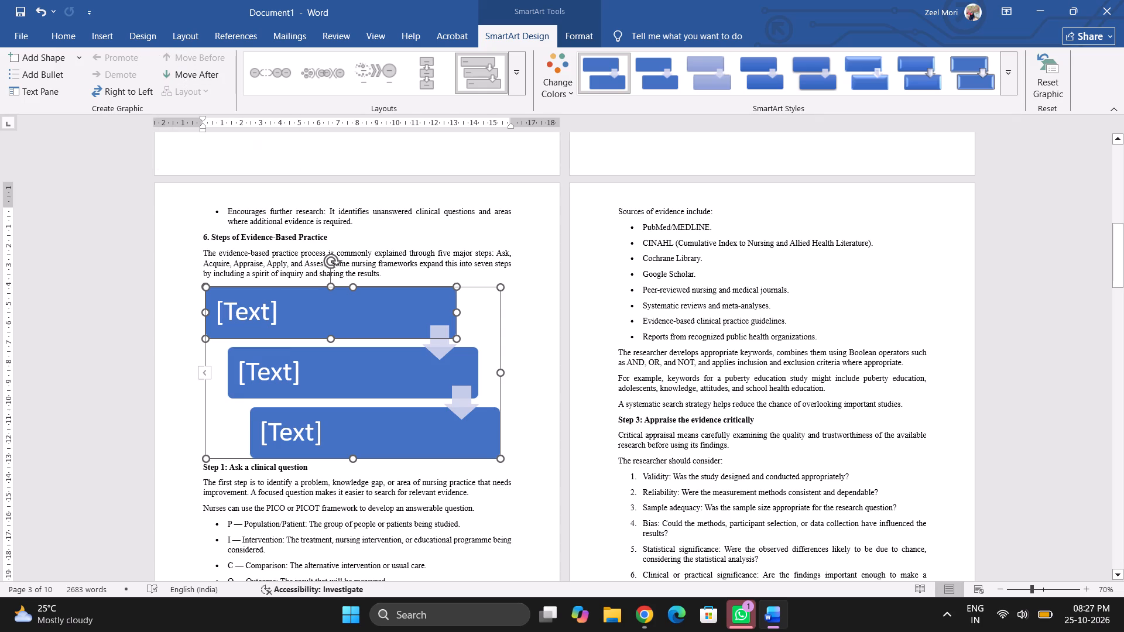
scroll(345, 346, down, 3)
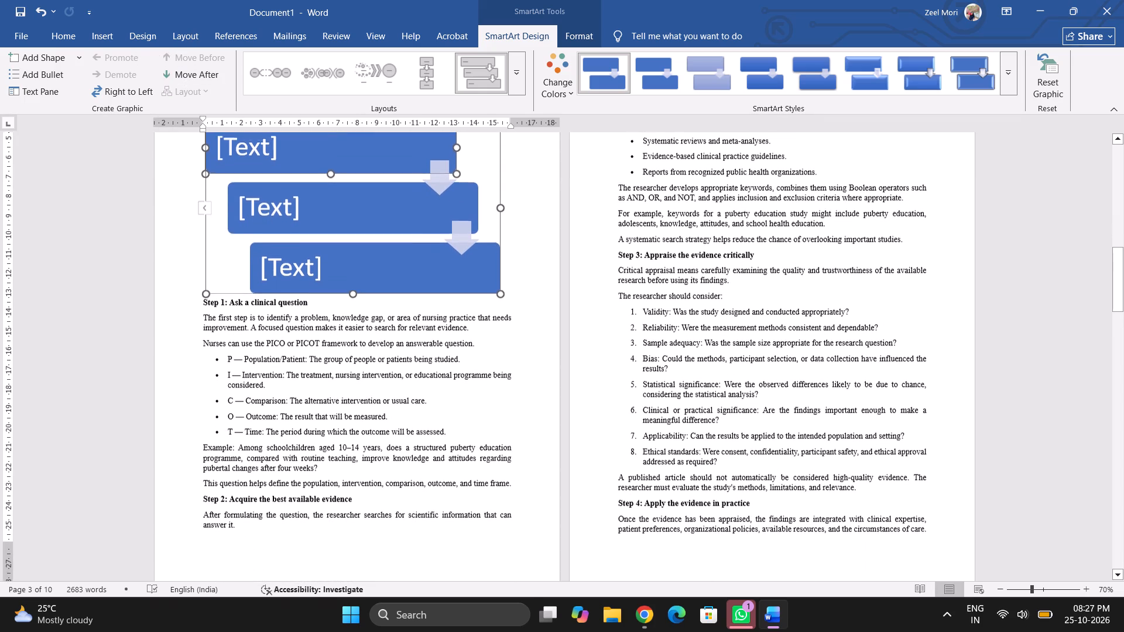
Undo the SmartArt insertion so the Step 1: Ask to Step 5: Assess paragraphs are back under section 6.
scroll(345, 346, down, 1)
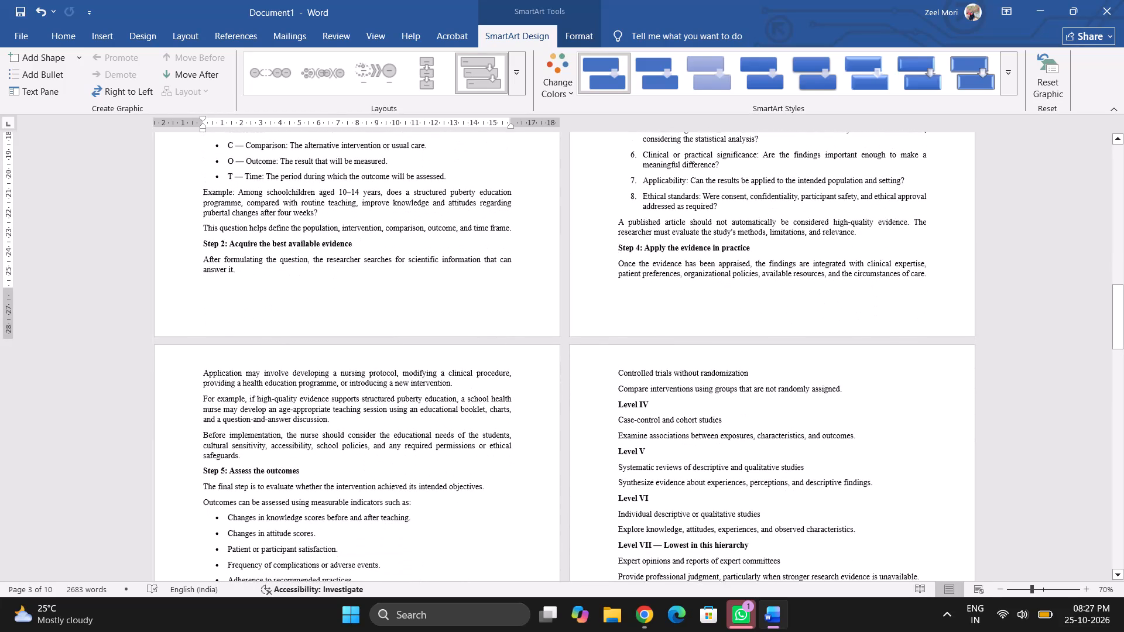
scroll(345, 346, up, 1)
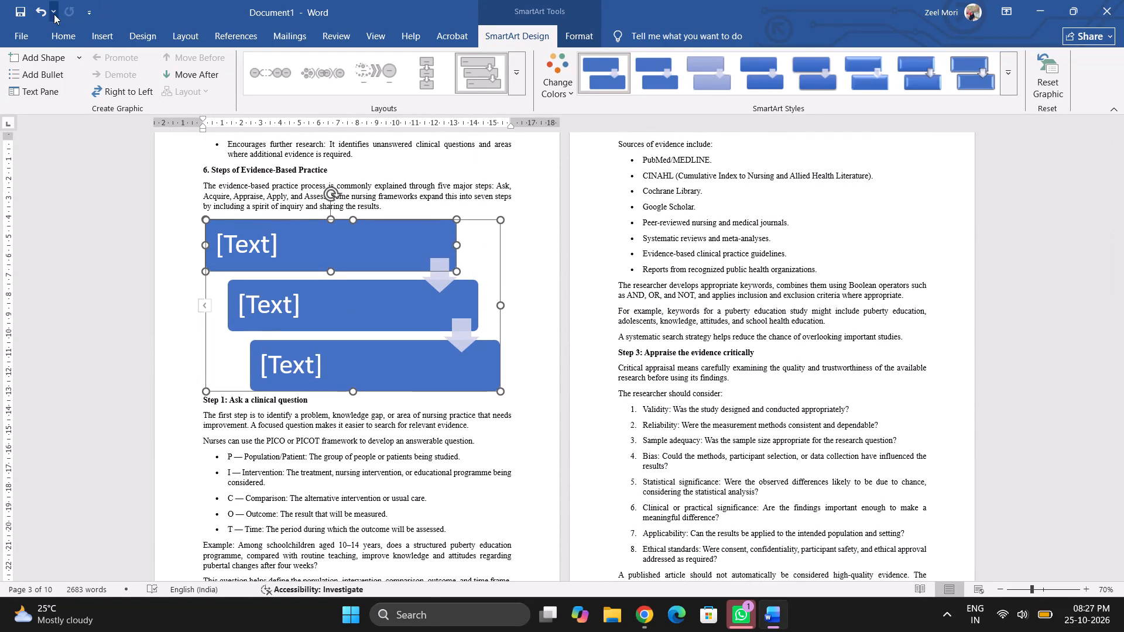
click(42, 8)
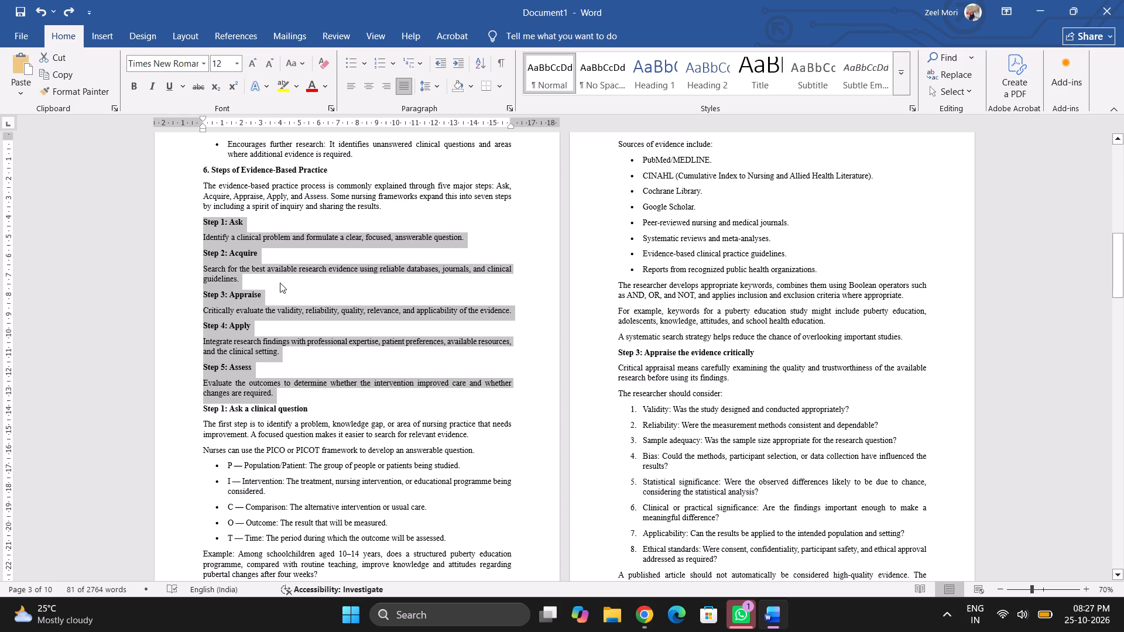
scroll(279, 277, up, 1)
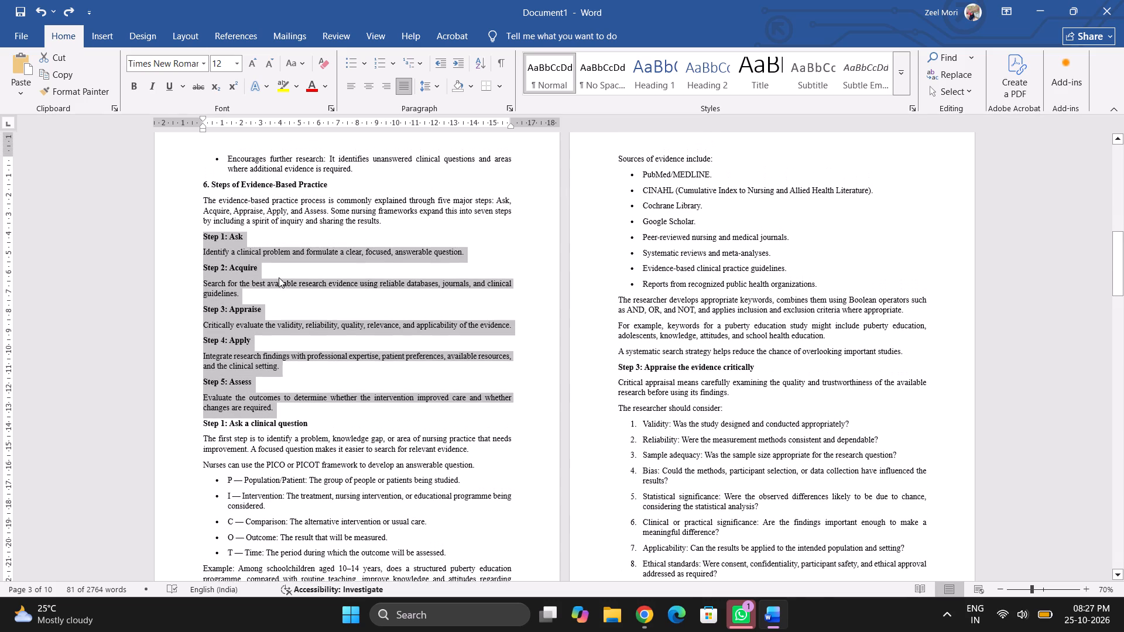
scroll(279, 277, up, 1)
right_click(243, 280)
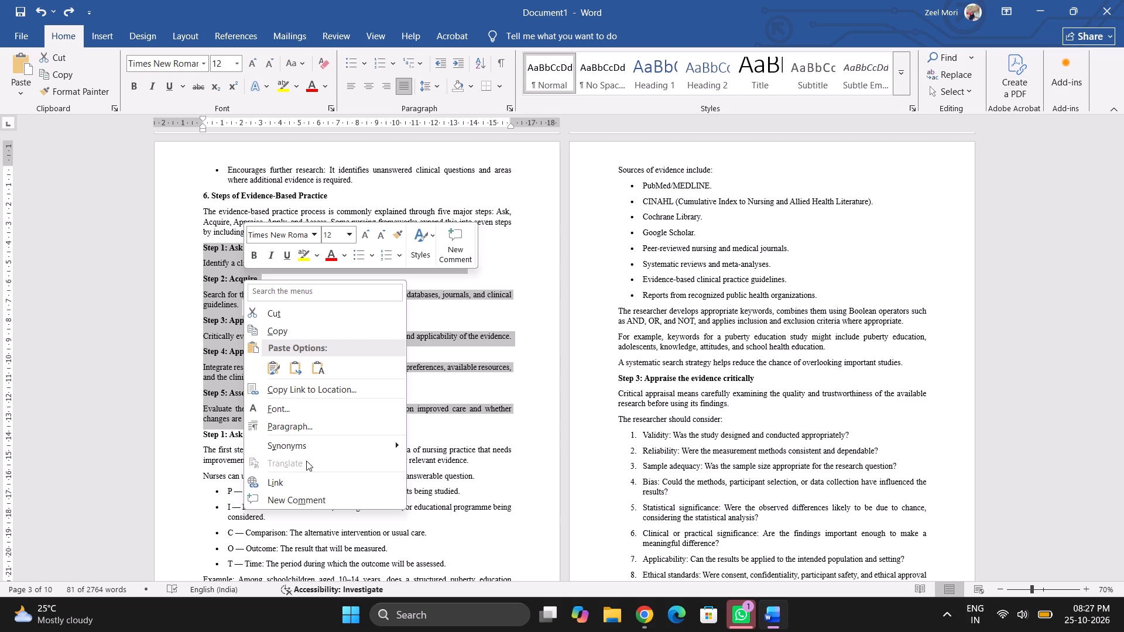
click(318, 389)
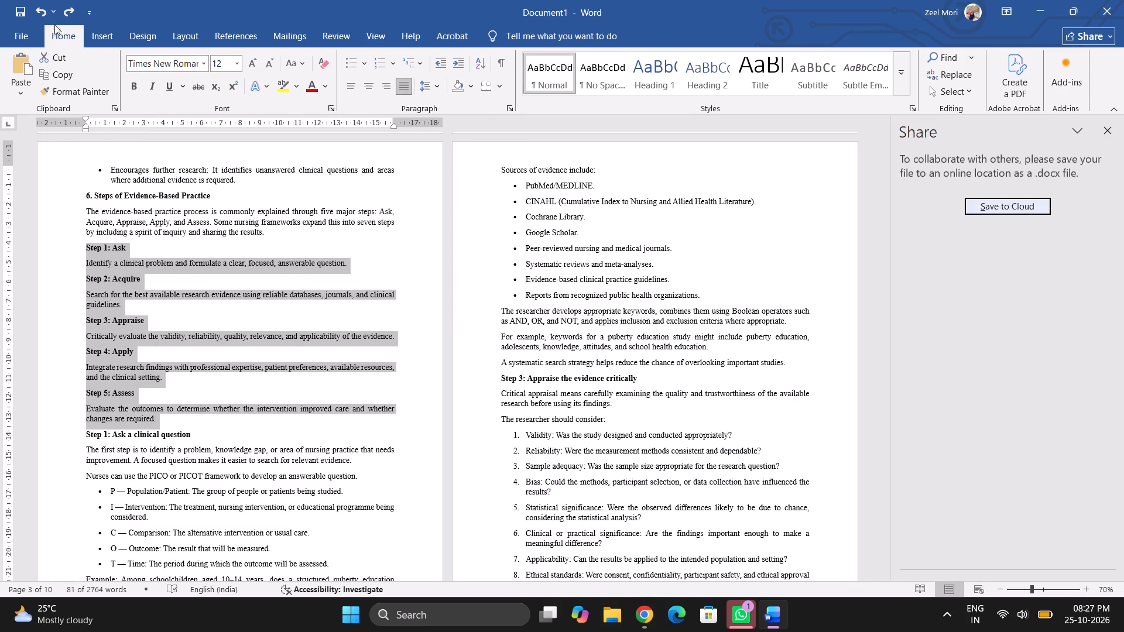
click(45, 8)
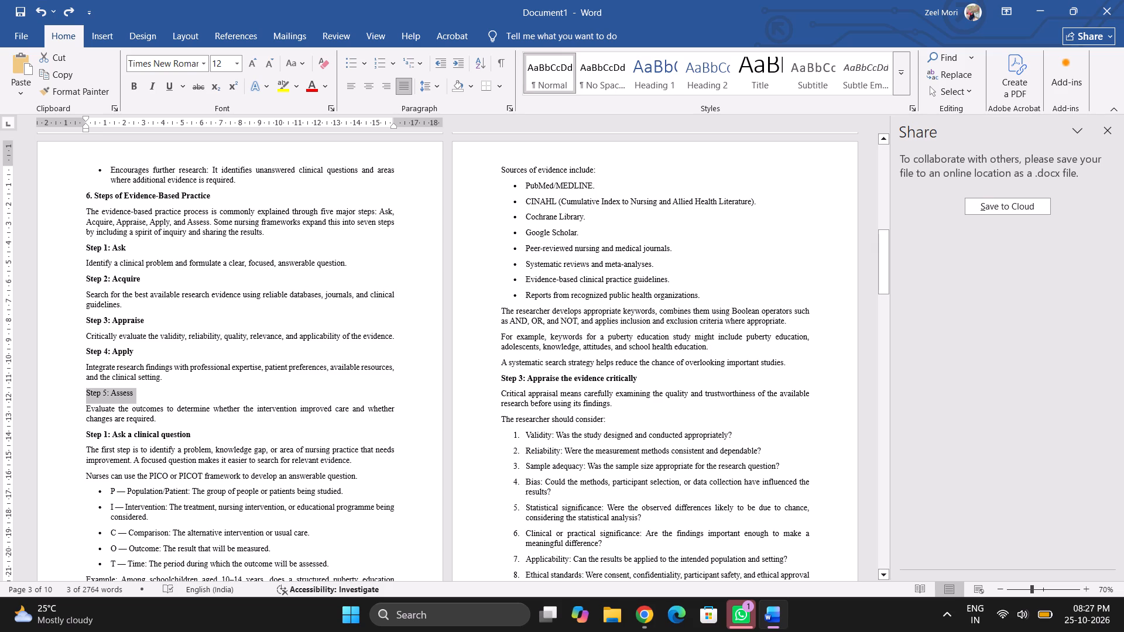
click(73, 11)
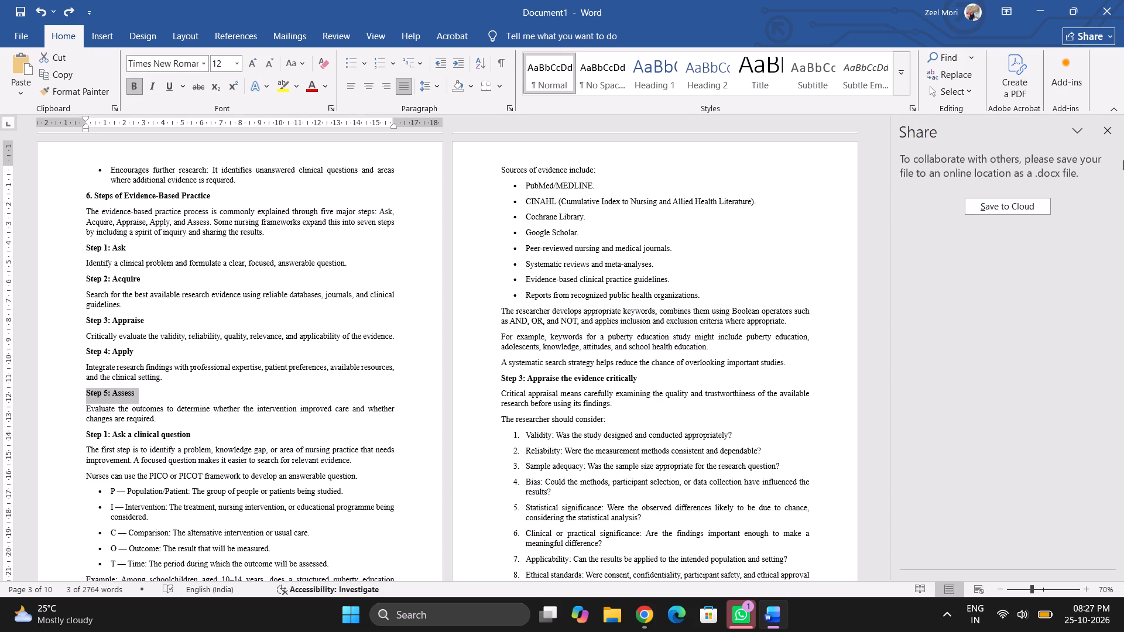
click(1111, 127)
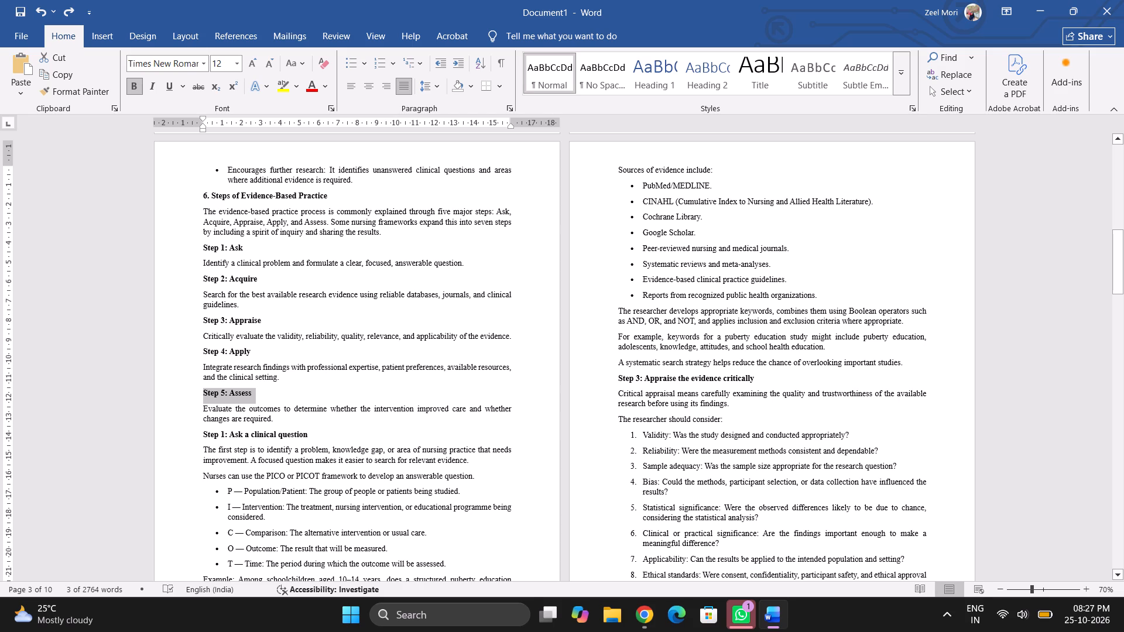
Delete the "For example, keywords for a puberty education study" paragraph from the Step 2: Acquire the best available evidence section.
drag(851, 348, 615, 337)
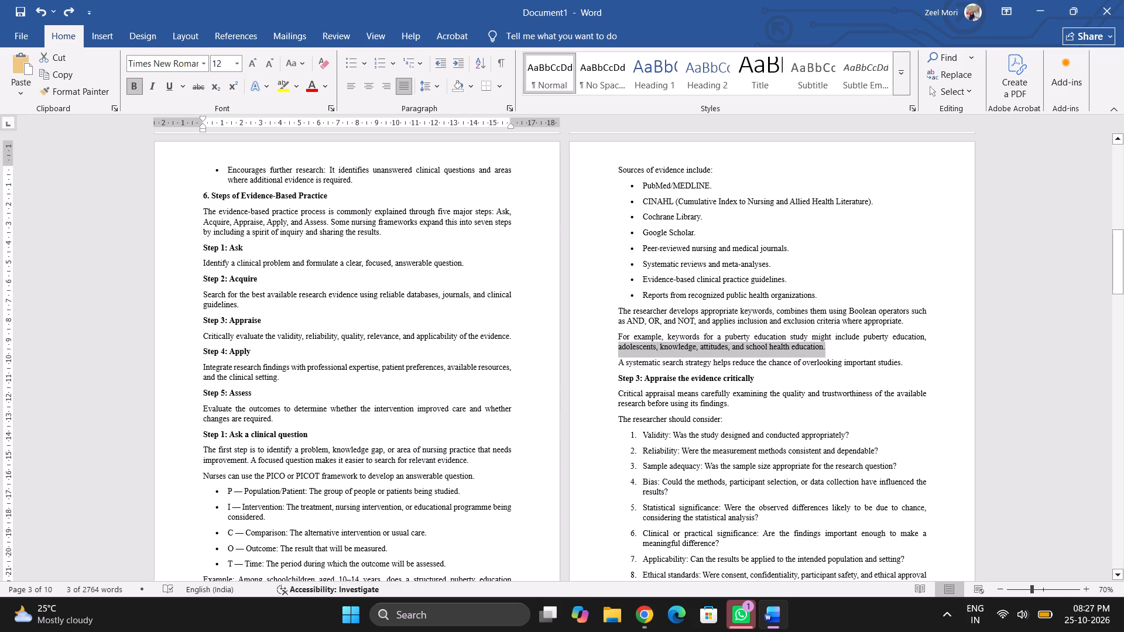
drag(615, 337, 614, 335)
key(BackSpace)
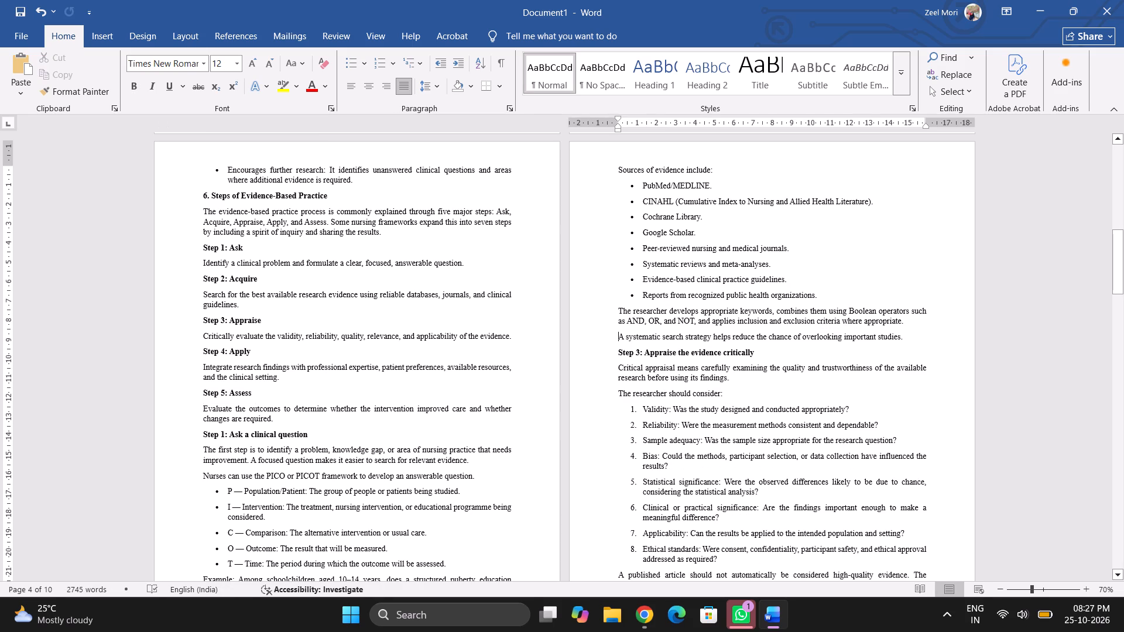
scroll(614, 335, down, 1)
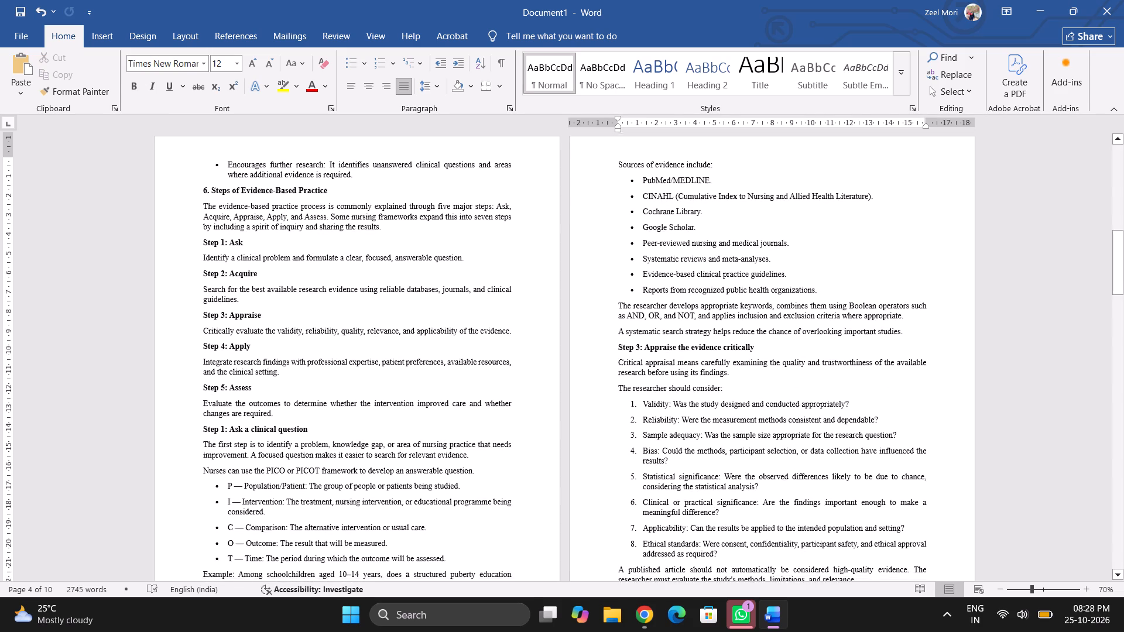
scroll(614, 335, down, 2)
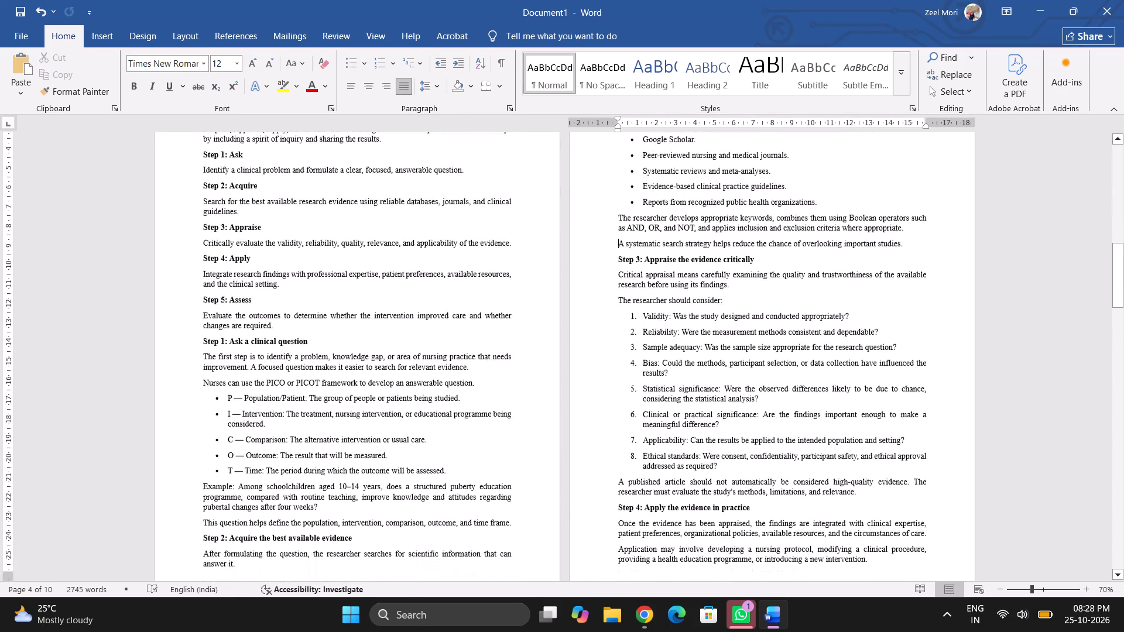
scroll(614, 335, down, 5)
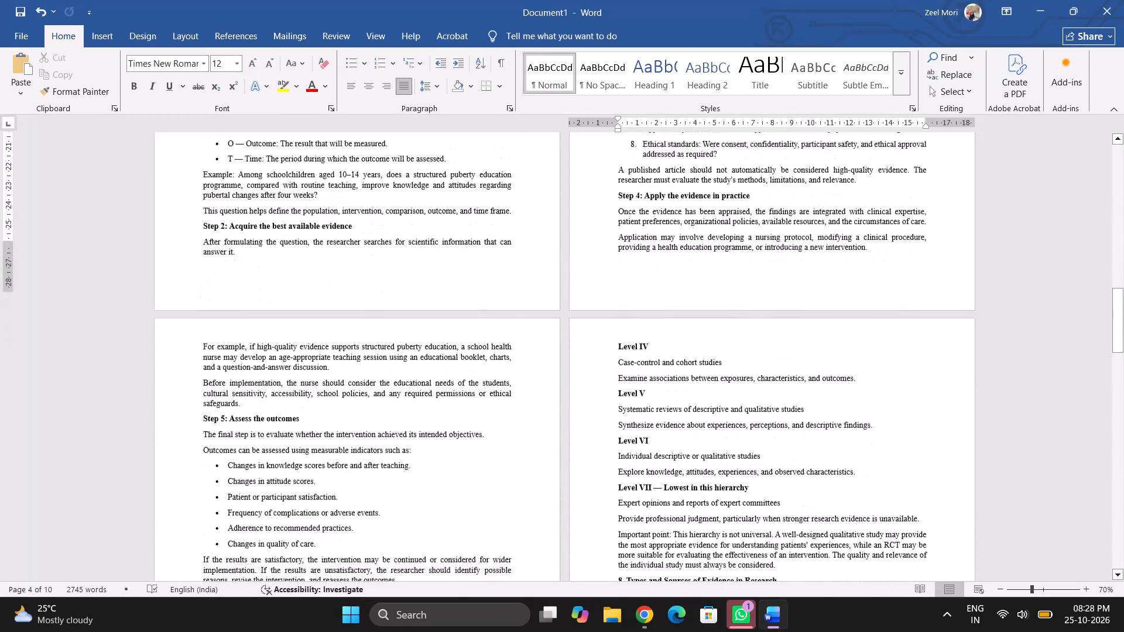
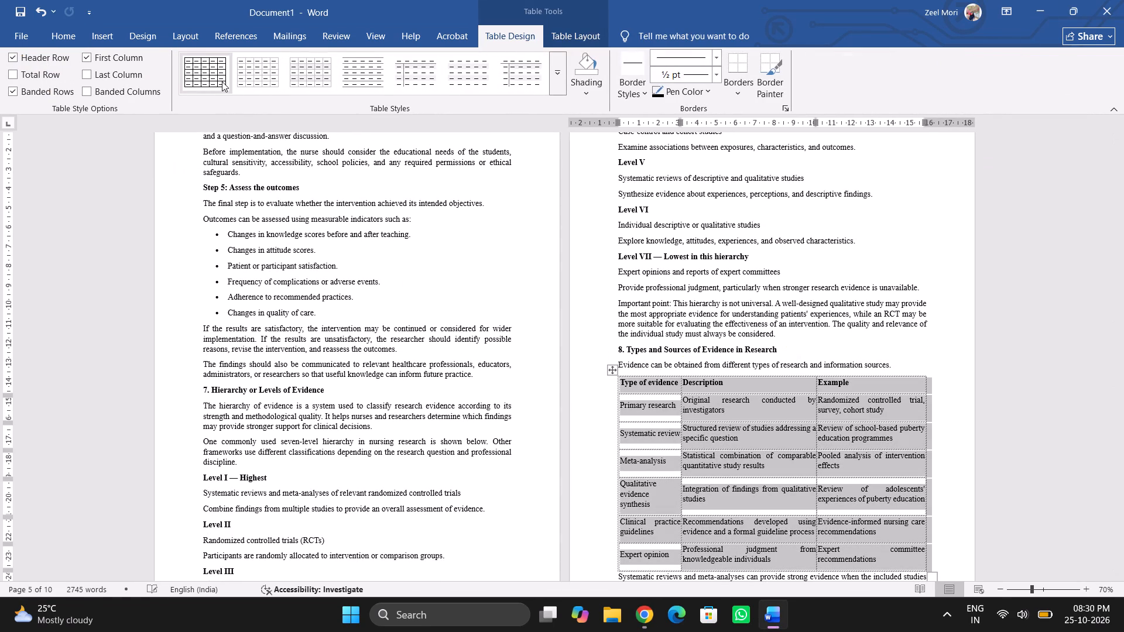
click(222, 81)
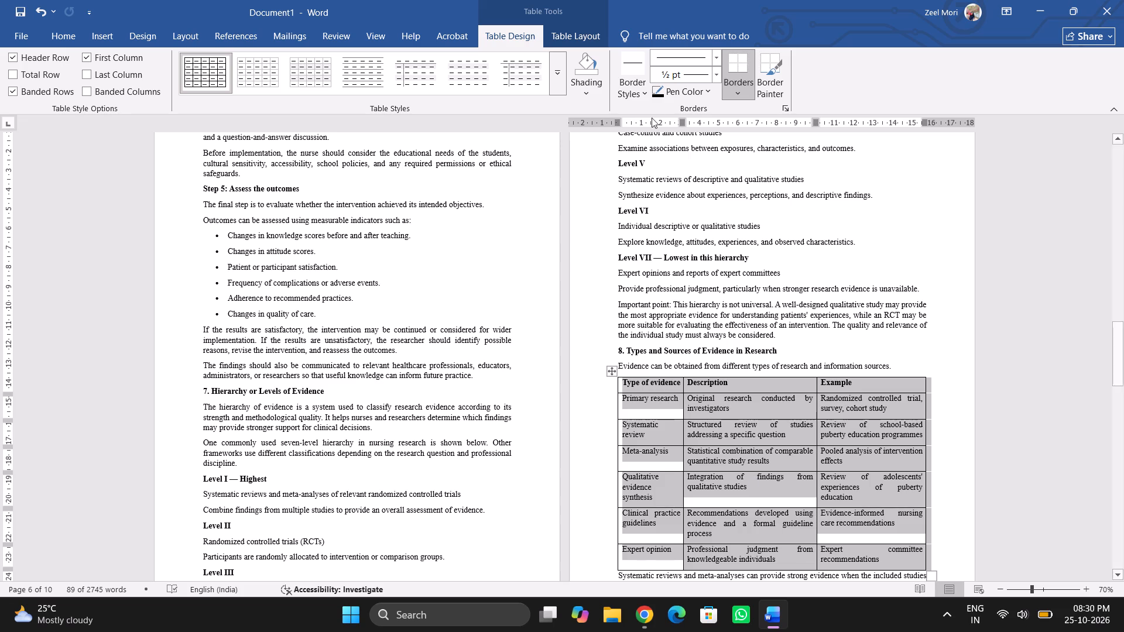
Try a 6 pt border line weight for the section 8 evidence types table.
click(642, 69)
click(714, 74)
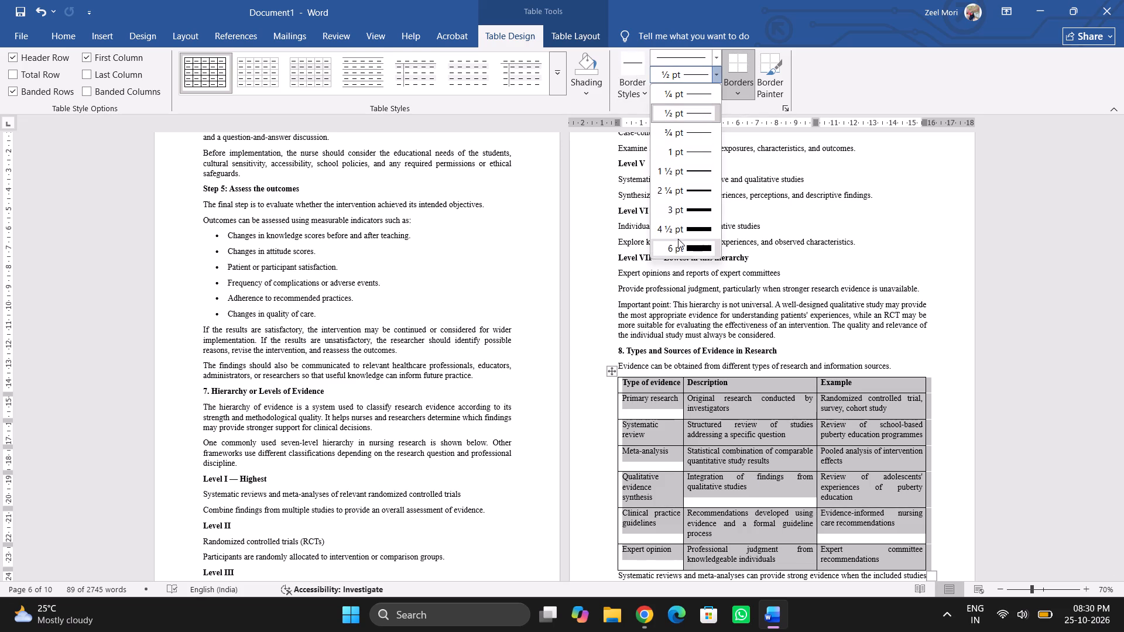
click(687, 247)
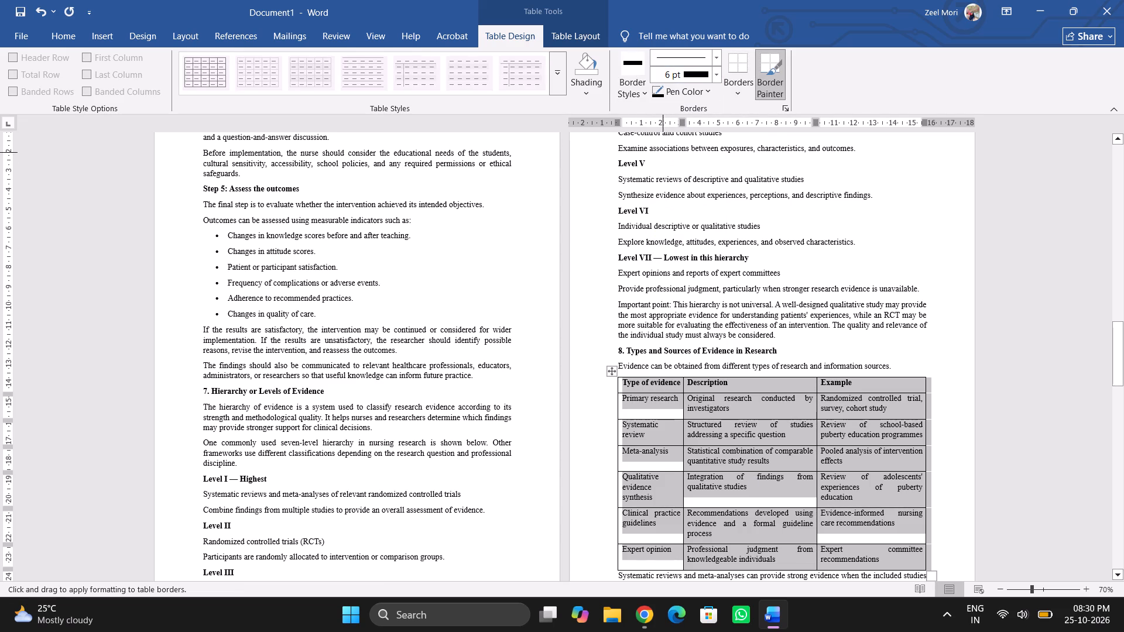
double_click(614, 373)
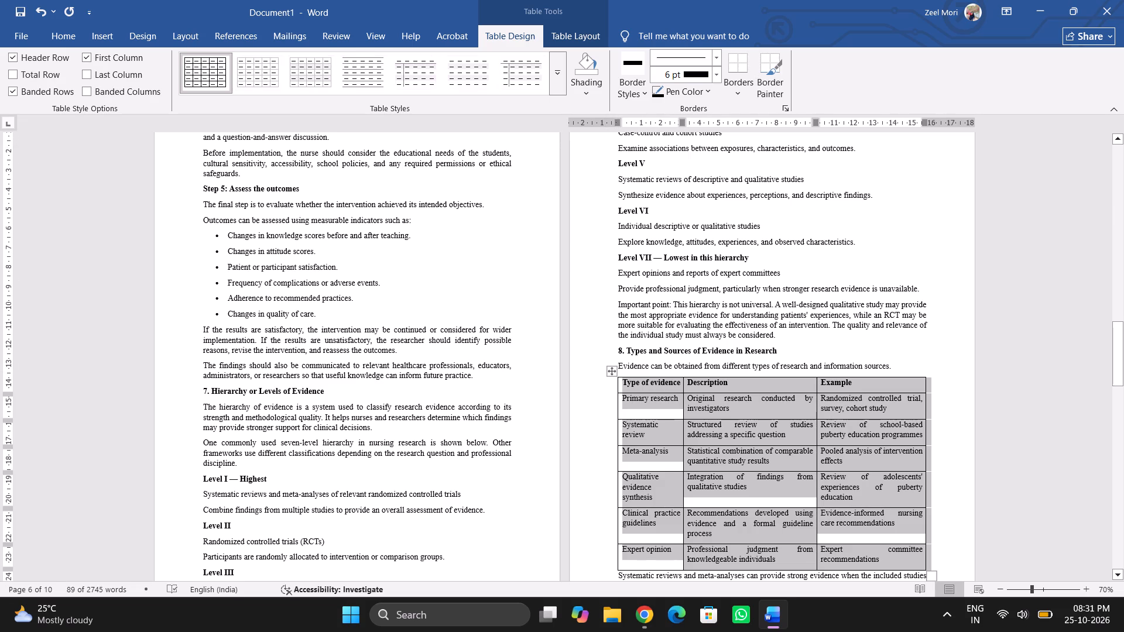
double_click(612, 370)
Apply 3 pt solid lines to all borders of the section 8 evidence types table and deselect it.
click(717, 72)
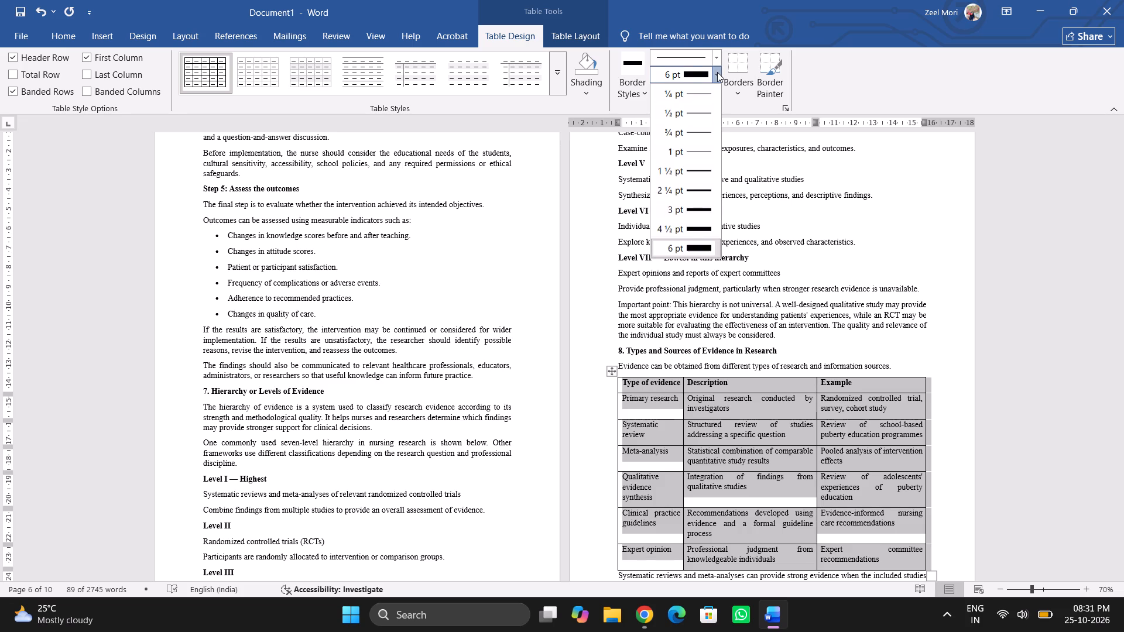
click(688, 212)
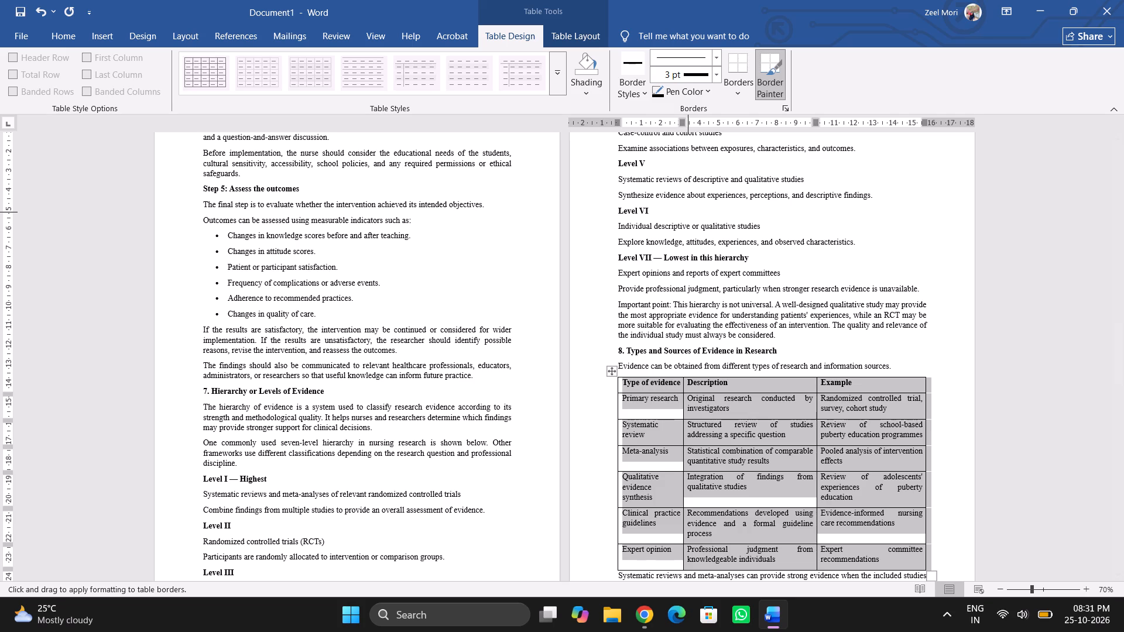
click(682, 392)
drag(682, 392, 684, 411)
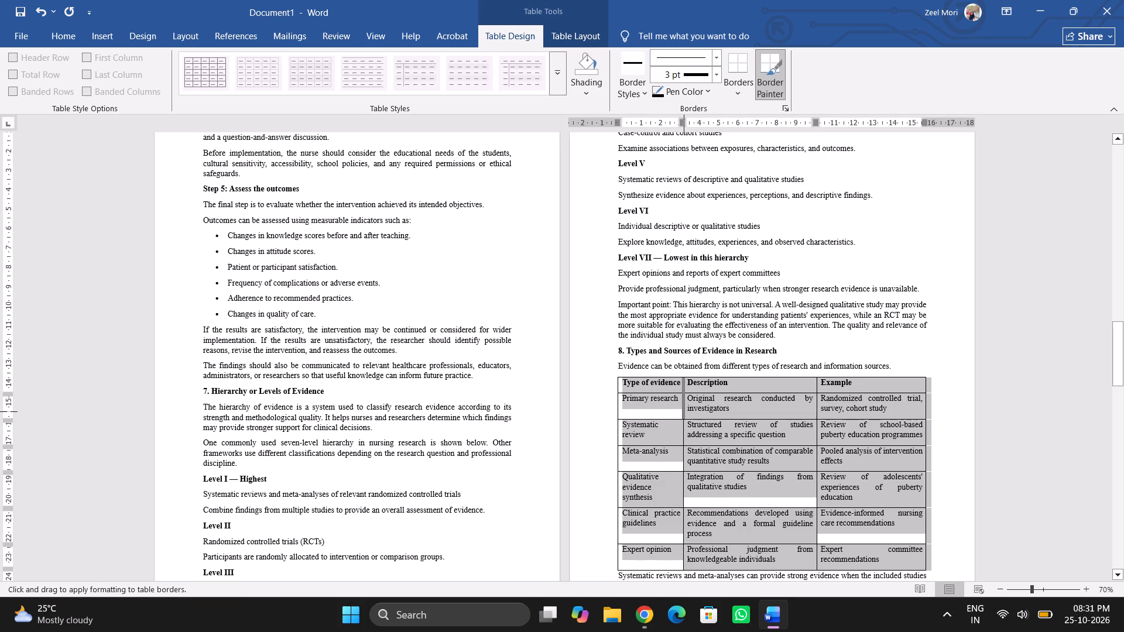
drag(684, 411, 684, 418)
click(770, 80)
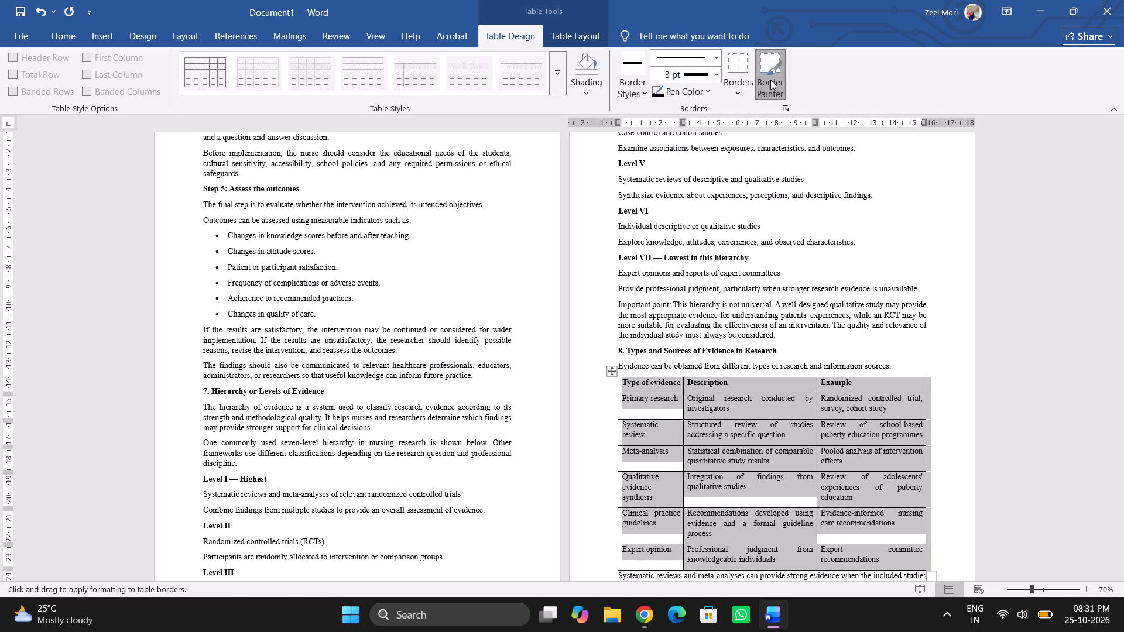
click(739, 92)
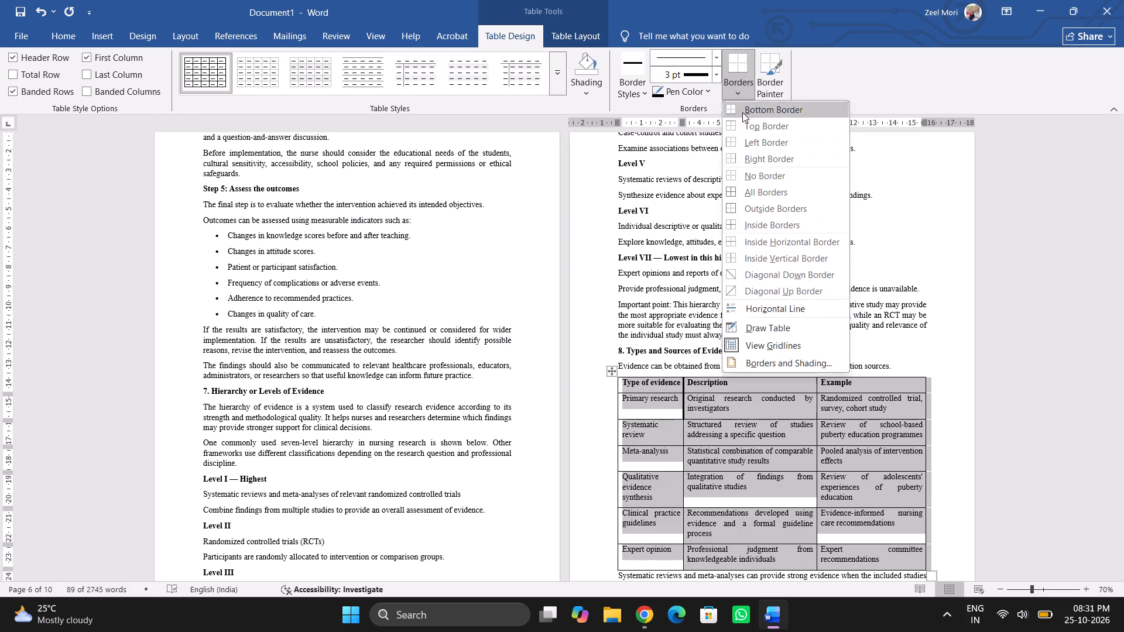
click(743, 191)
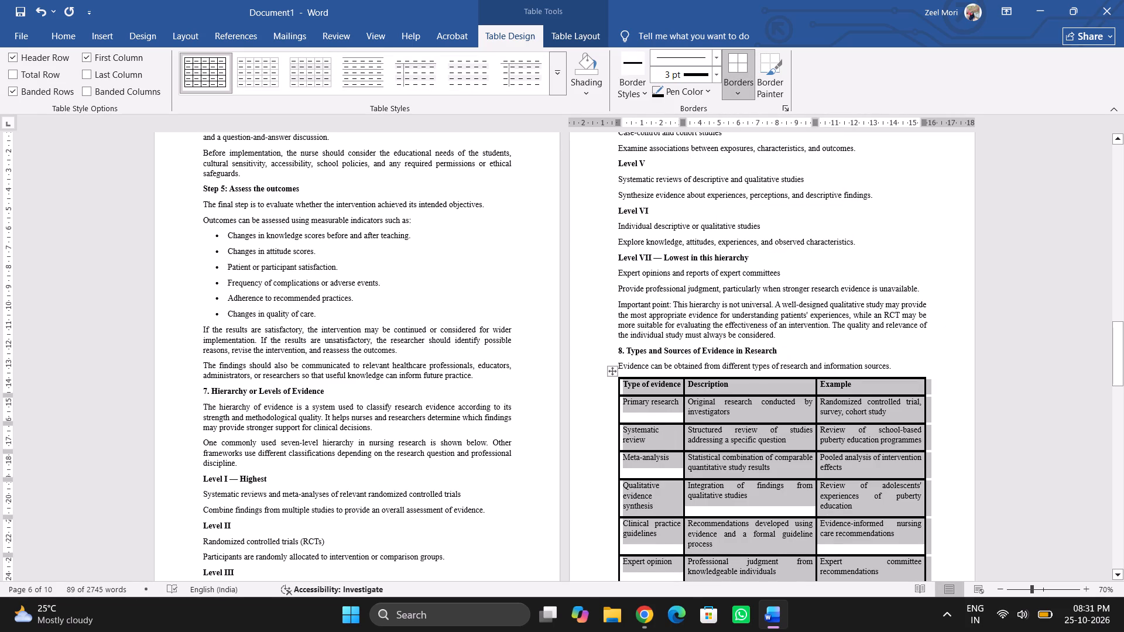
click(989, 379)
click(990, 379)
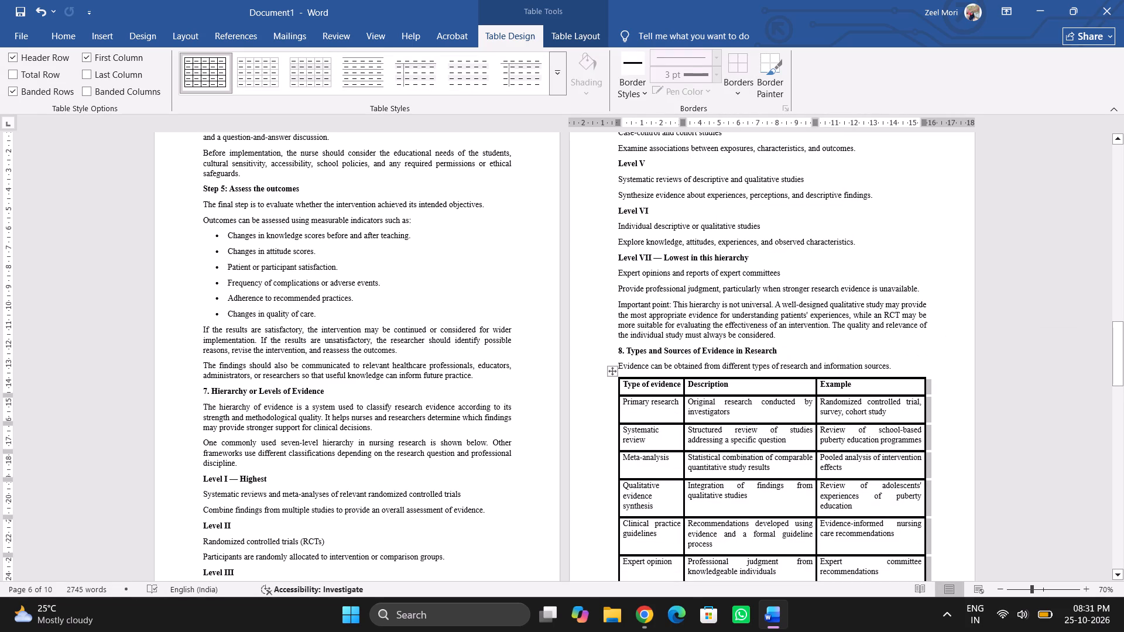
click(990, 379)
click(960, 384)
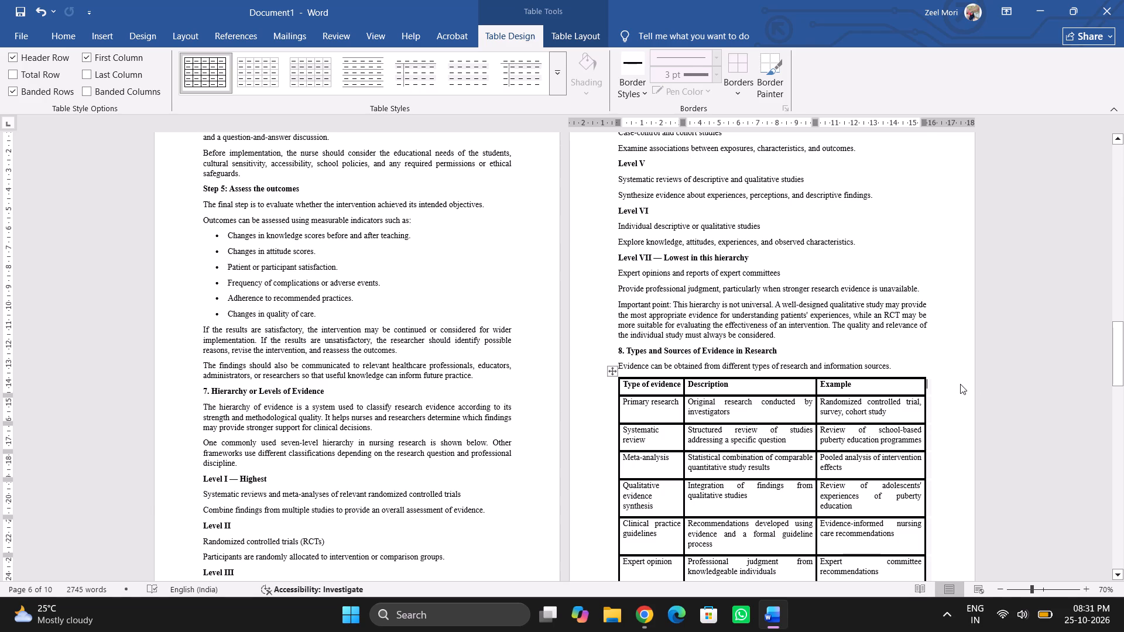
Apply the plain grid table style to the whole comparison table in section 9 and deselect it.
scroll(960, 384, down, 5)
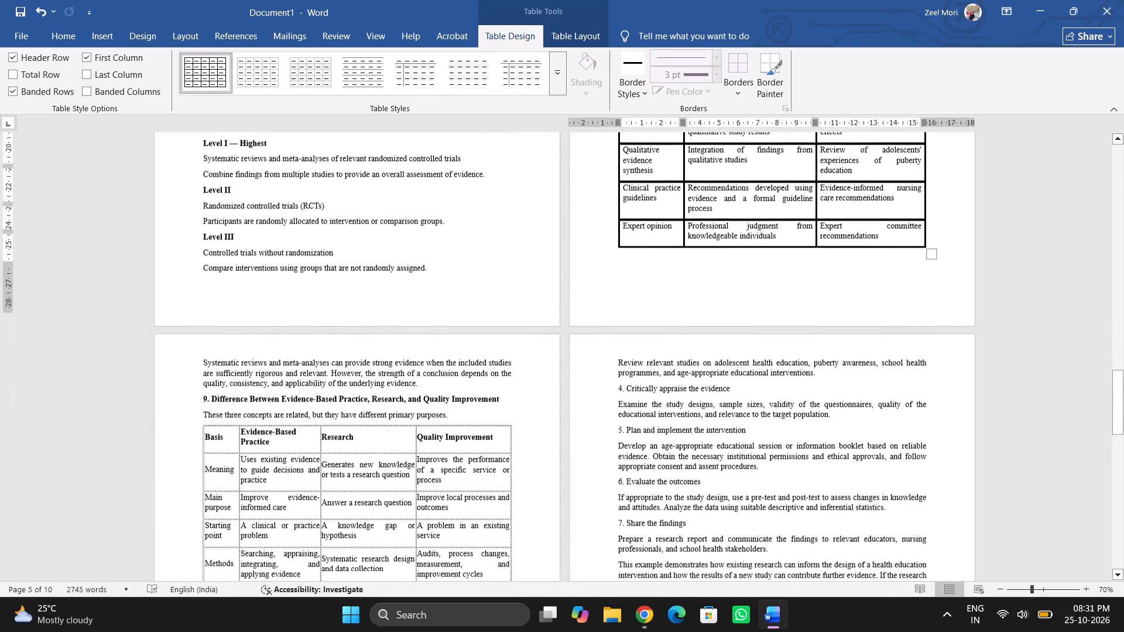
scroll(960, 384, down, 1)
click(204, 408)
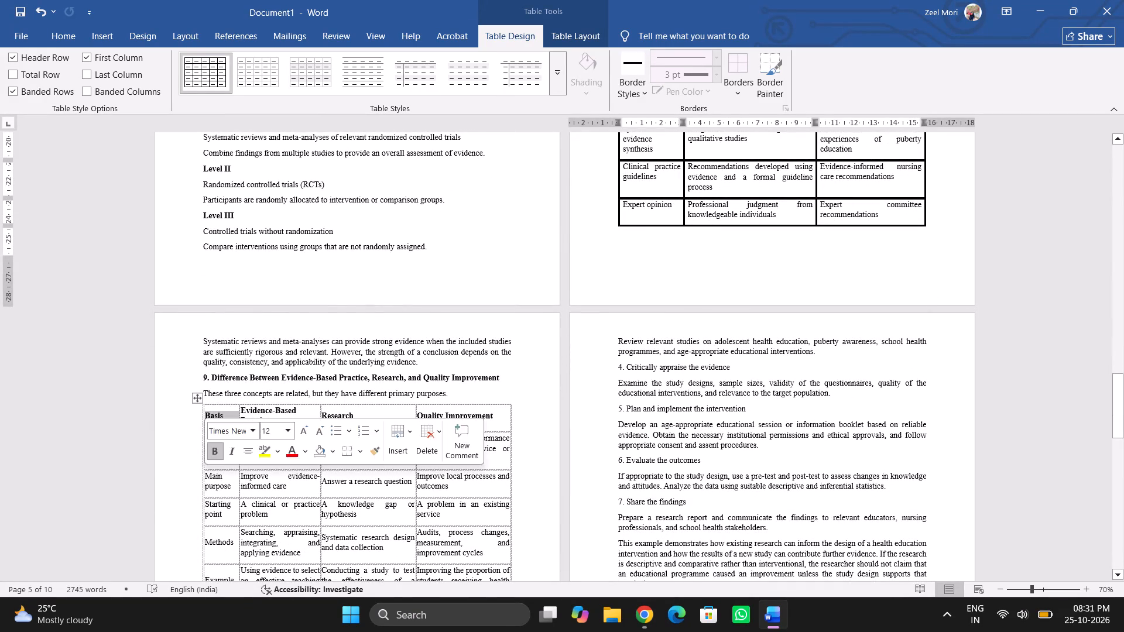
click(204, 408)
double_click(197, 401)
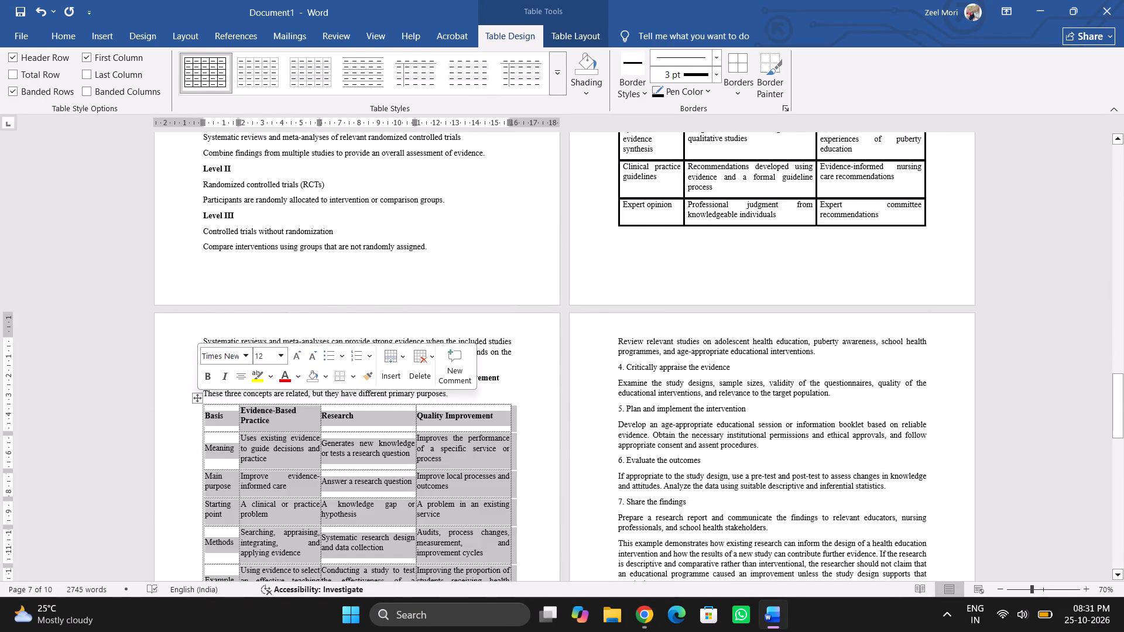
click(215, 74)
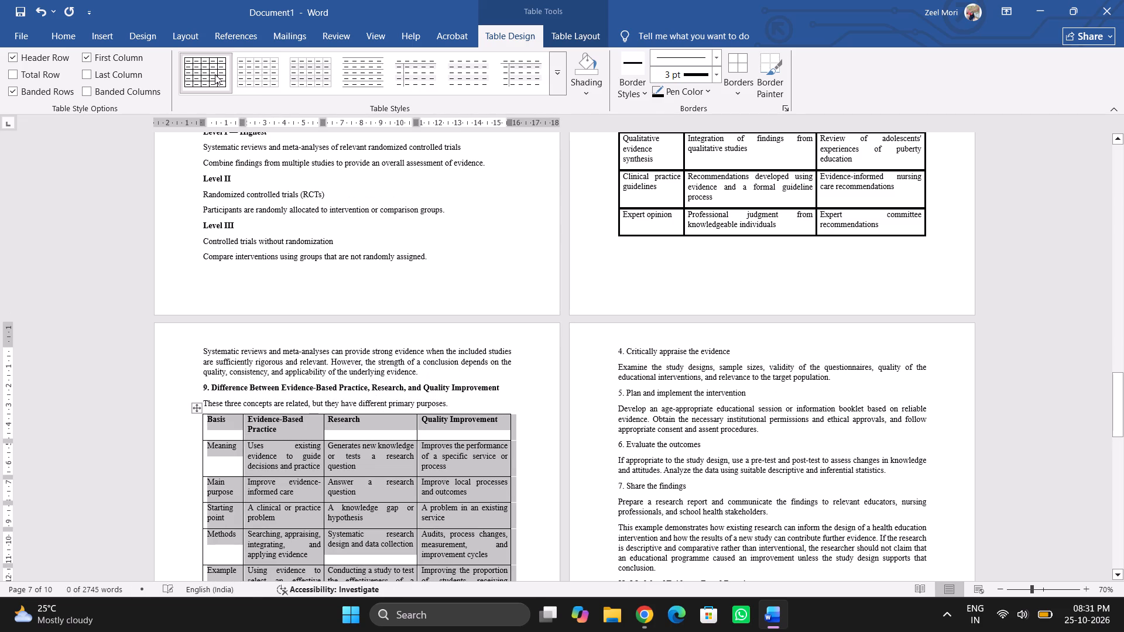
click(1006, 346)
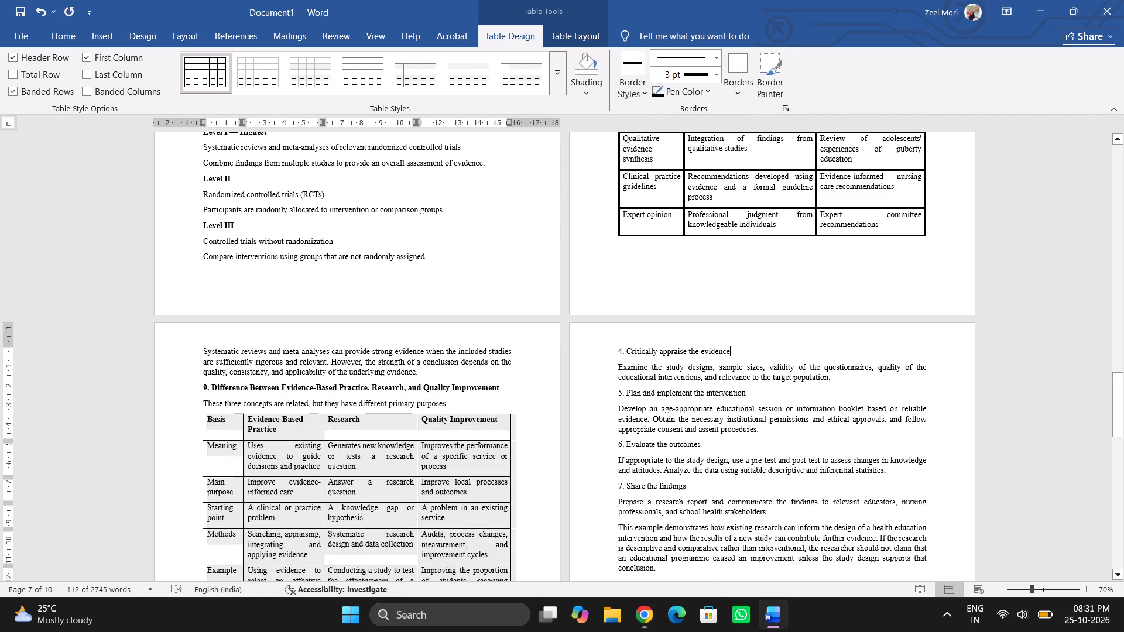
Delete the paragraph below the section 9 table that begins "These activities may overlap".
scroll(1006, 346, down, 5)
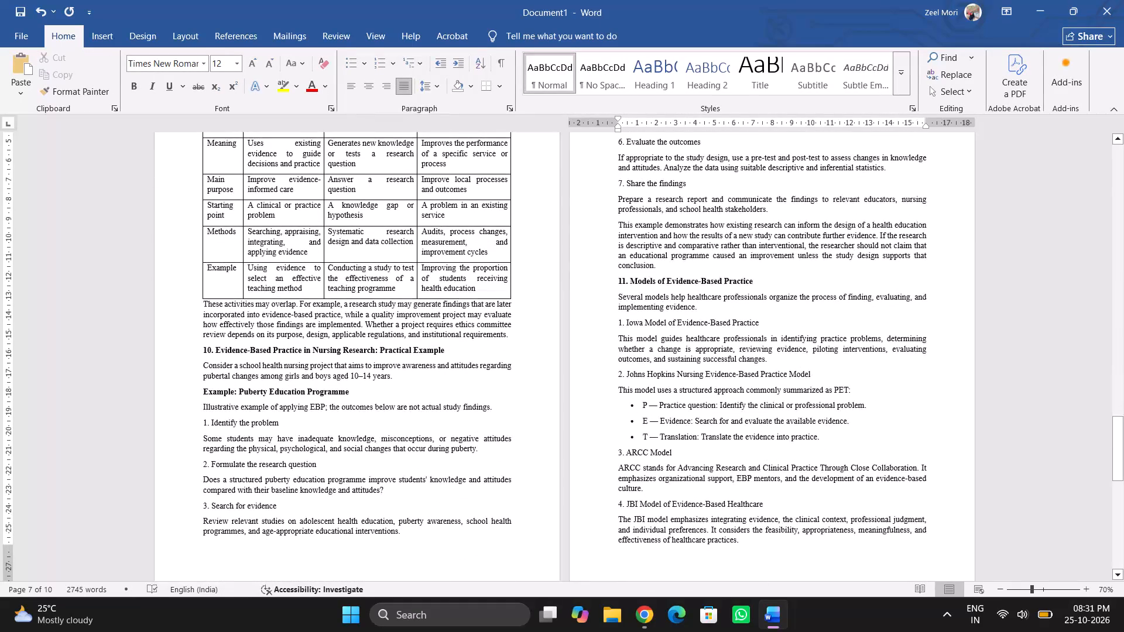
scroll(1006, 346, down, 3)
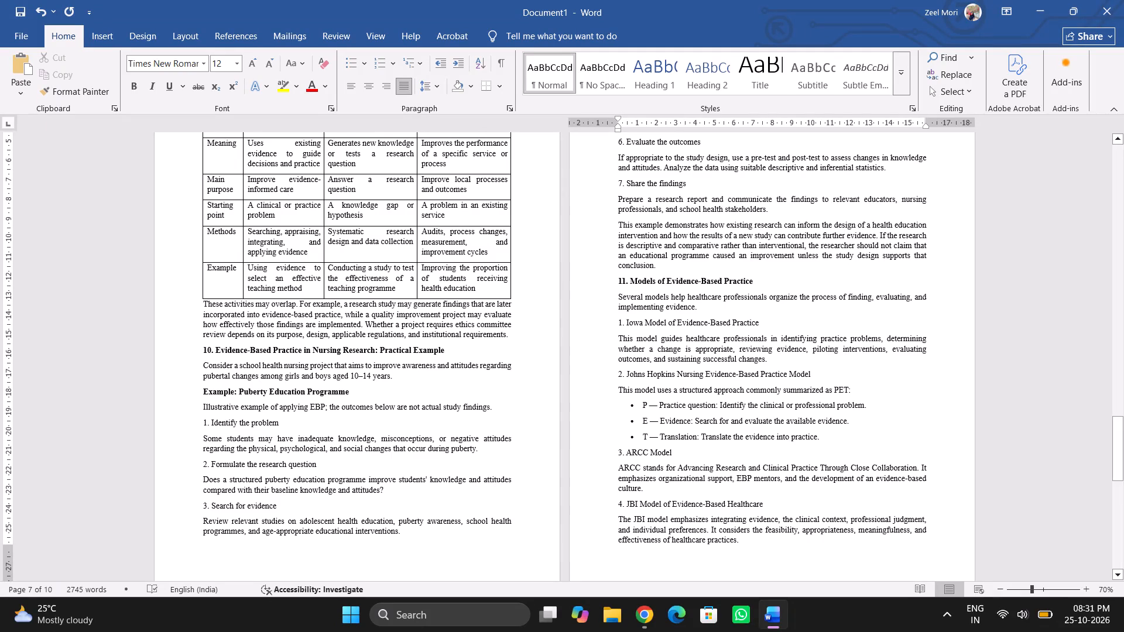
drag(506, 336, 224, 301)
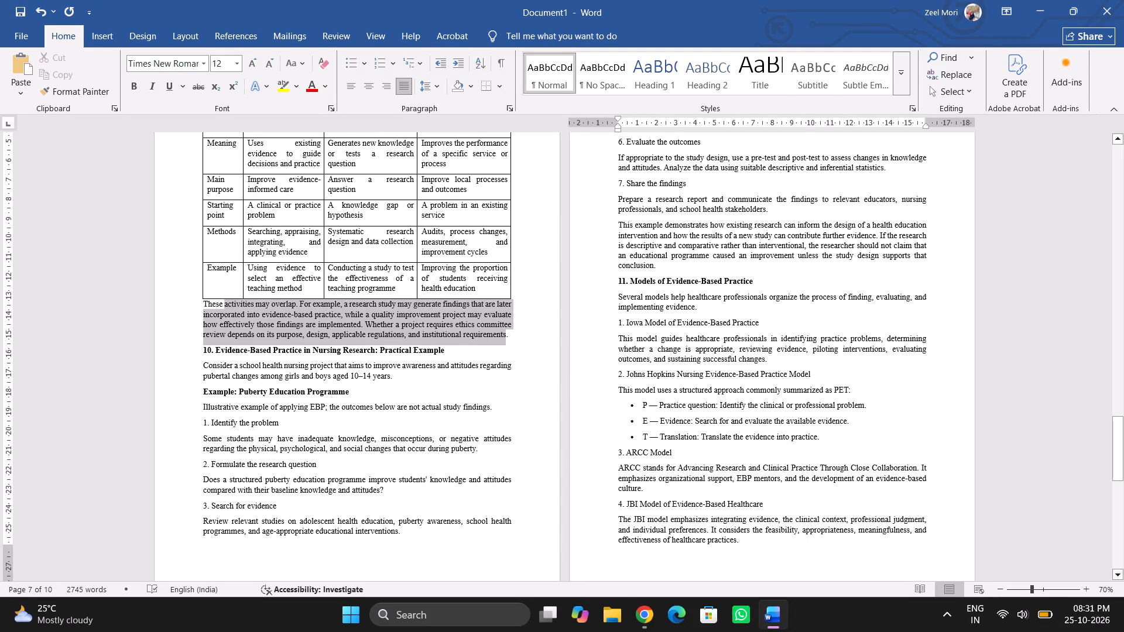
drag(224, 301, 205, 305)
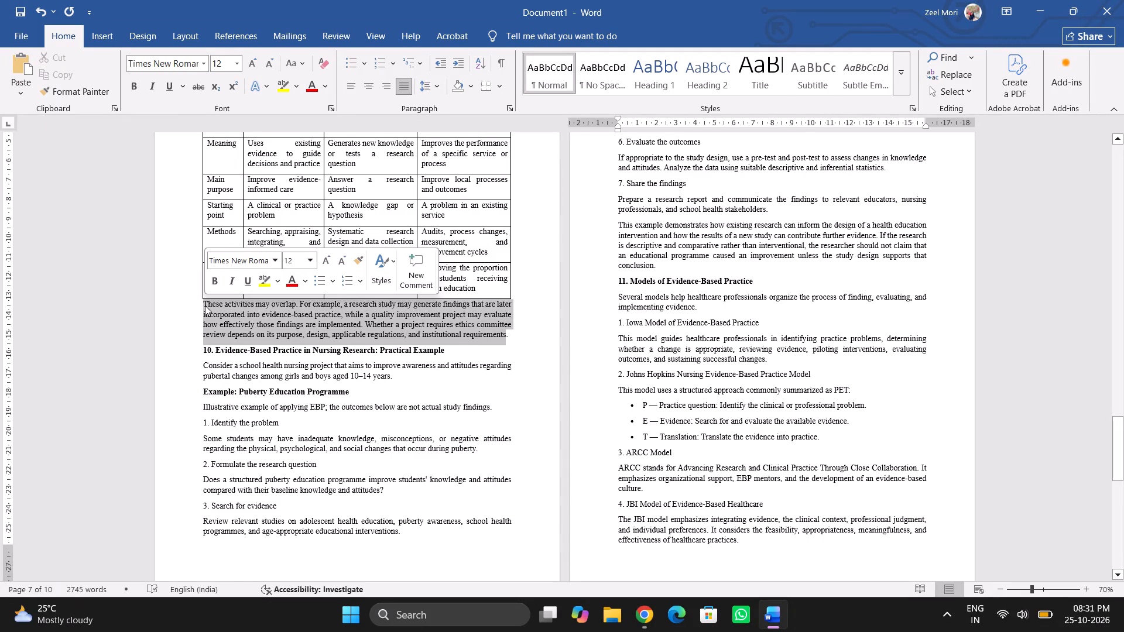
key(BackSpace)
Delete all of section 9, including its heading, introductory sentence, comparison table and the leftover line before section 10.
scroll(205, 305, up, 1)
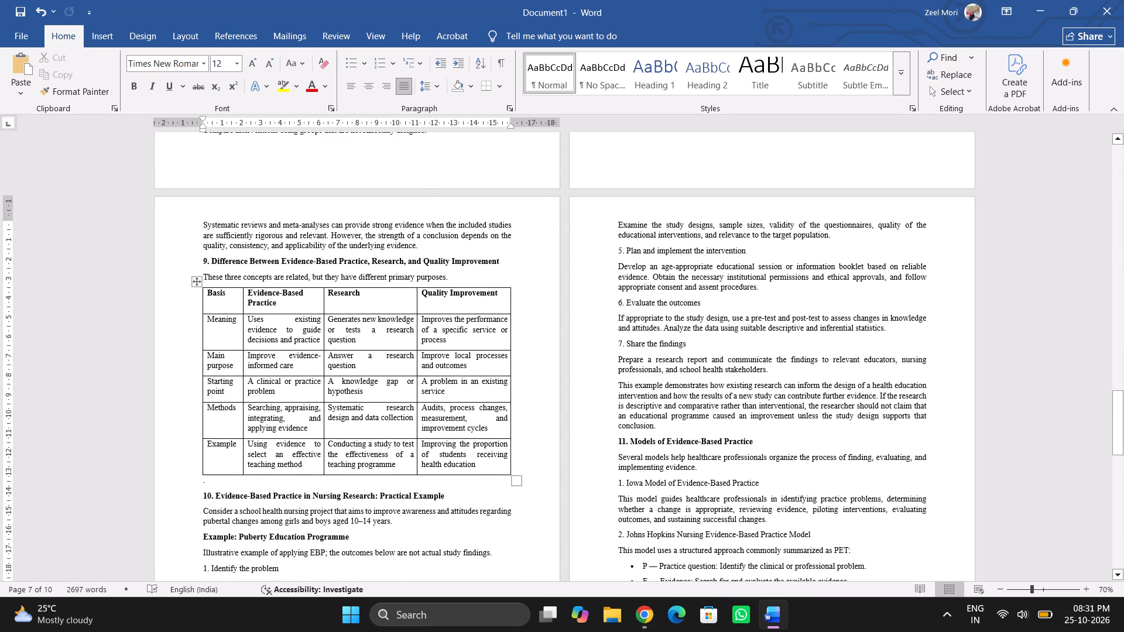
scroll(205, 305, up, 3)
drag(202, 257, 419, 415)
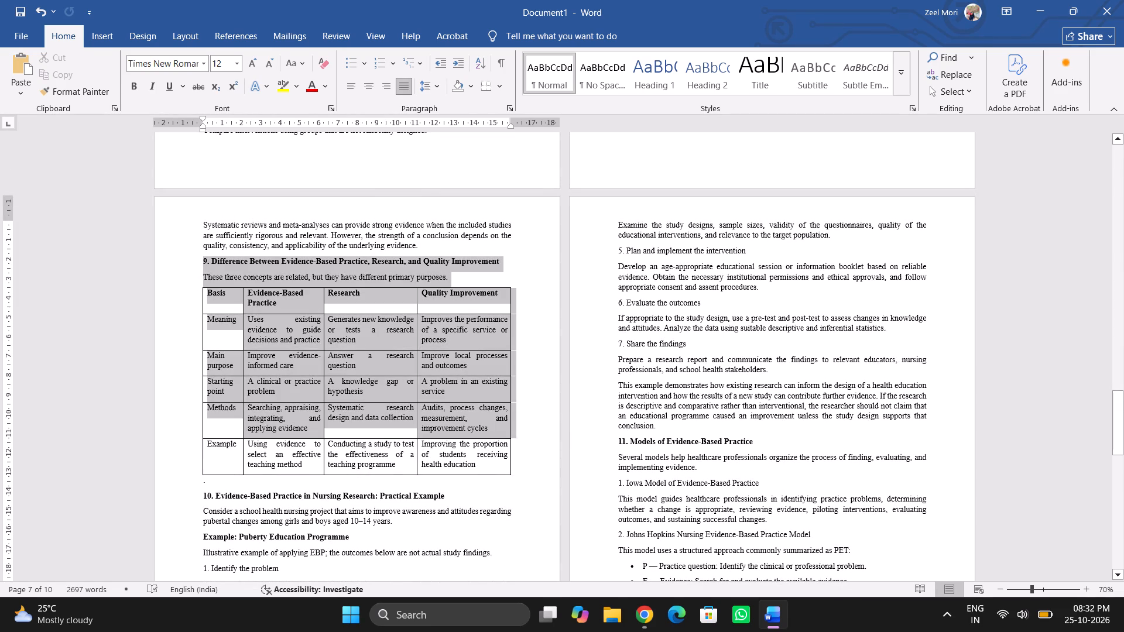
drag(419, 415, 483, 466)
key(BackSpace)
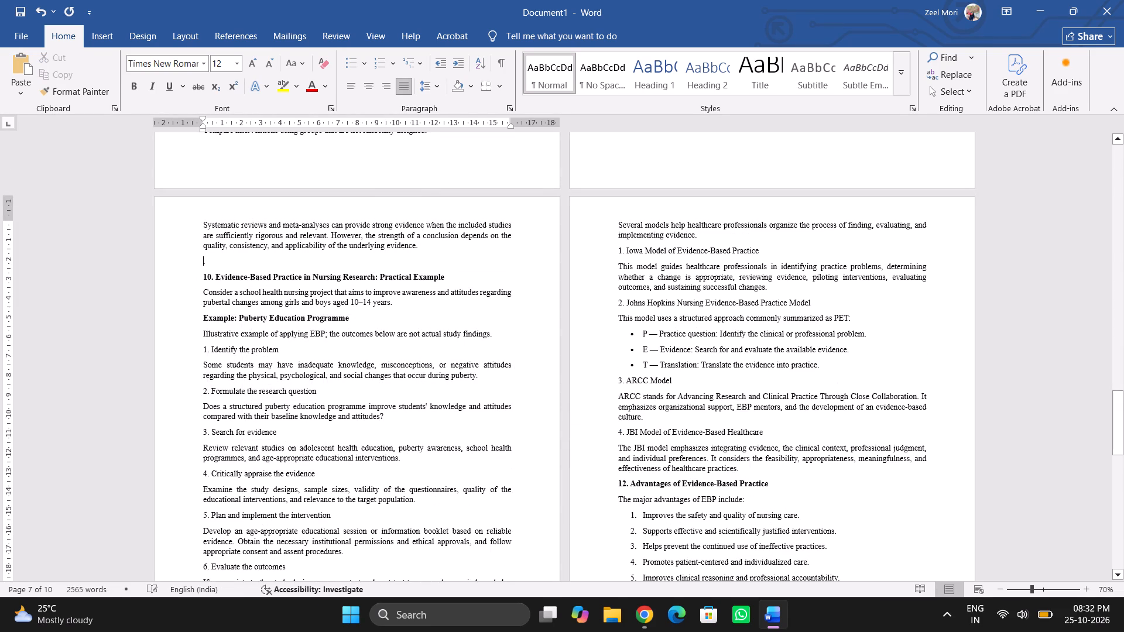
key(BackSpace)
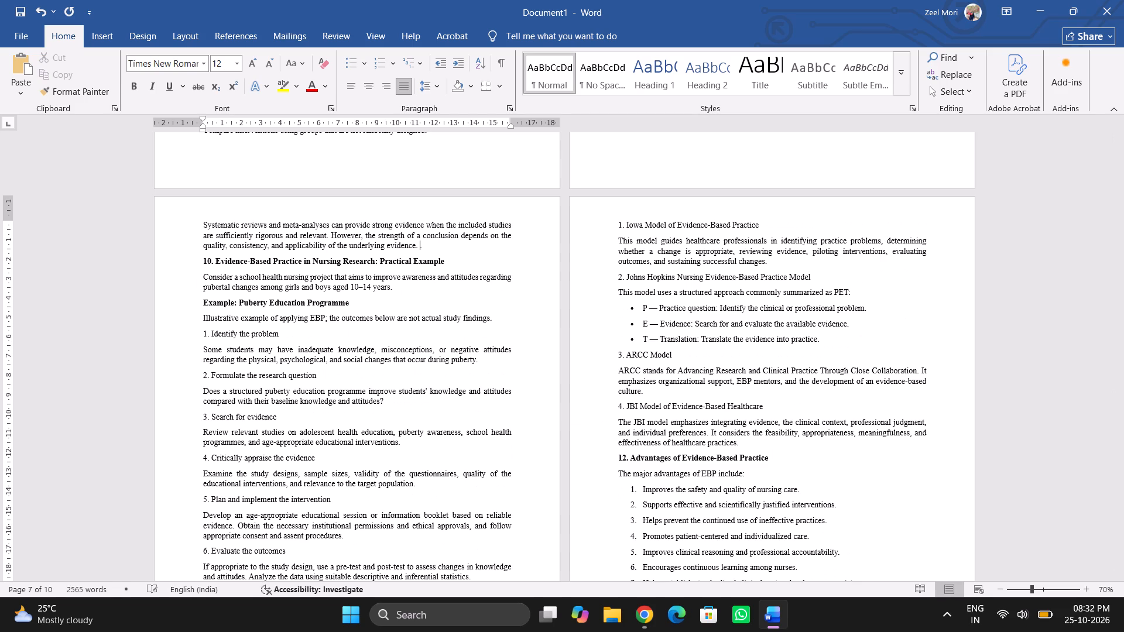
Review the pages around the removed section at 80% zoom, from the evidence hierarchy through the section 10 practical example.
scroll(483, 466, up, 1)
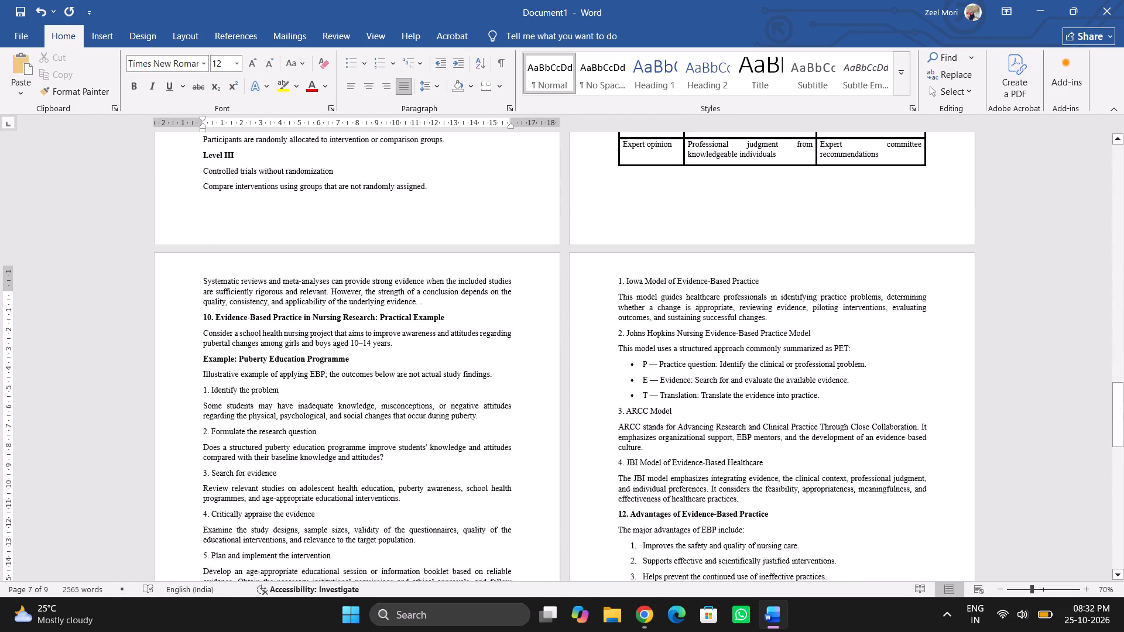
scroll(483, 466, up, 5)
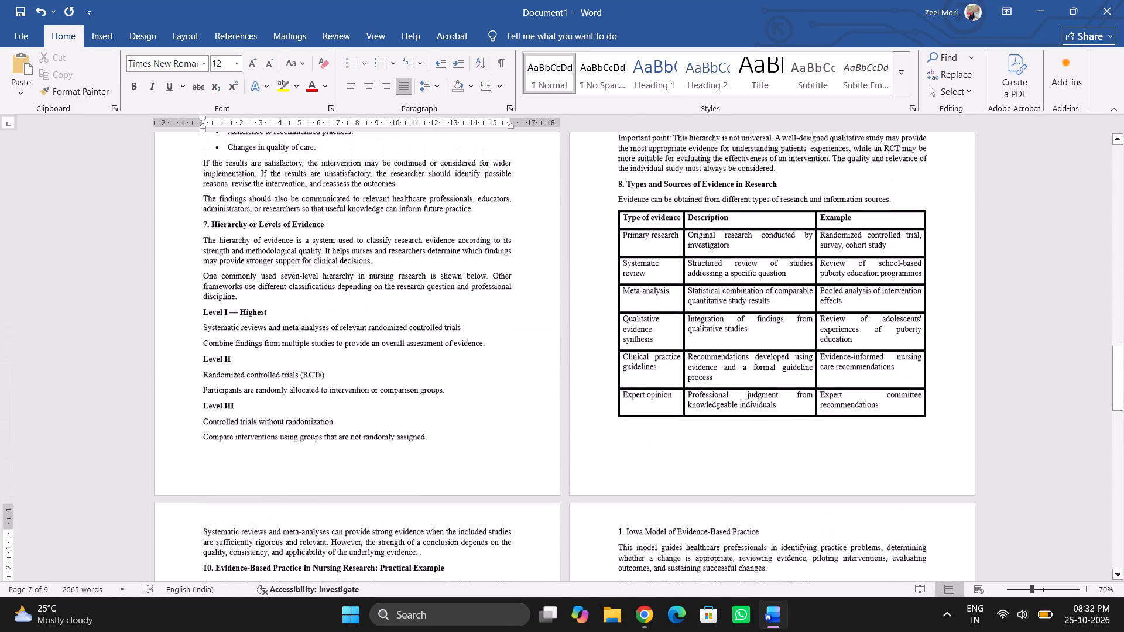
scroll(483, 466, up, 3)
scroll(483, 466, down, 1)
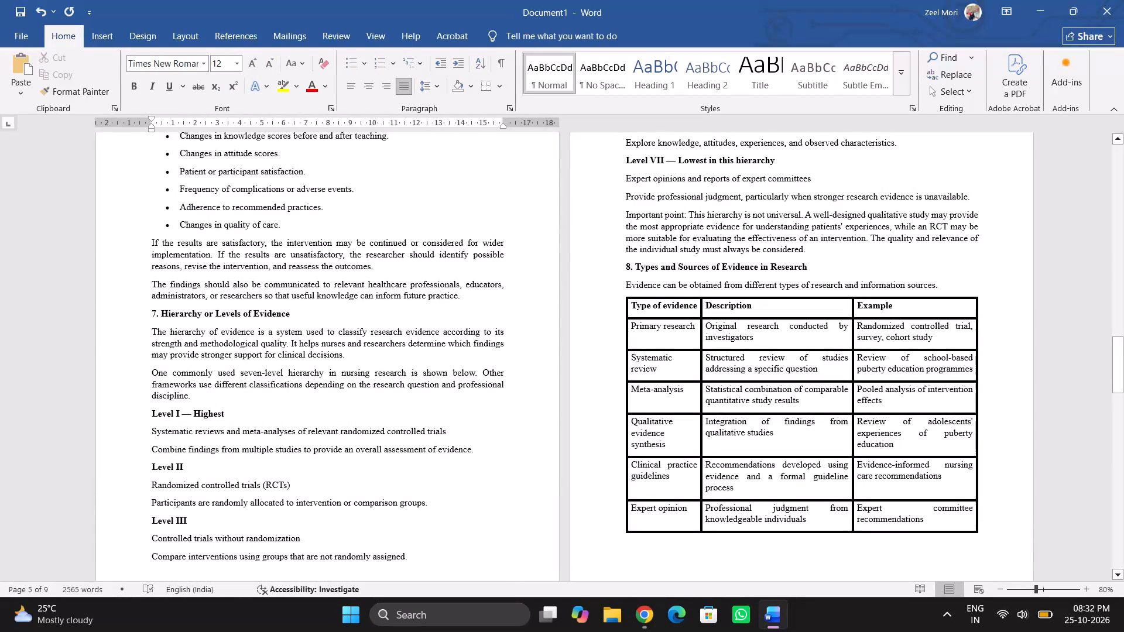
scroll(483, 466, down, 3)
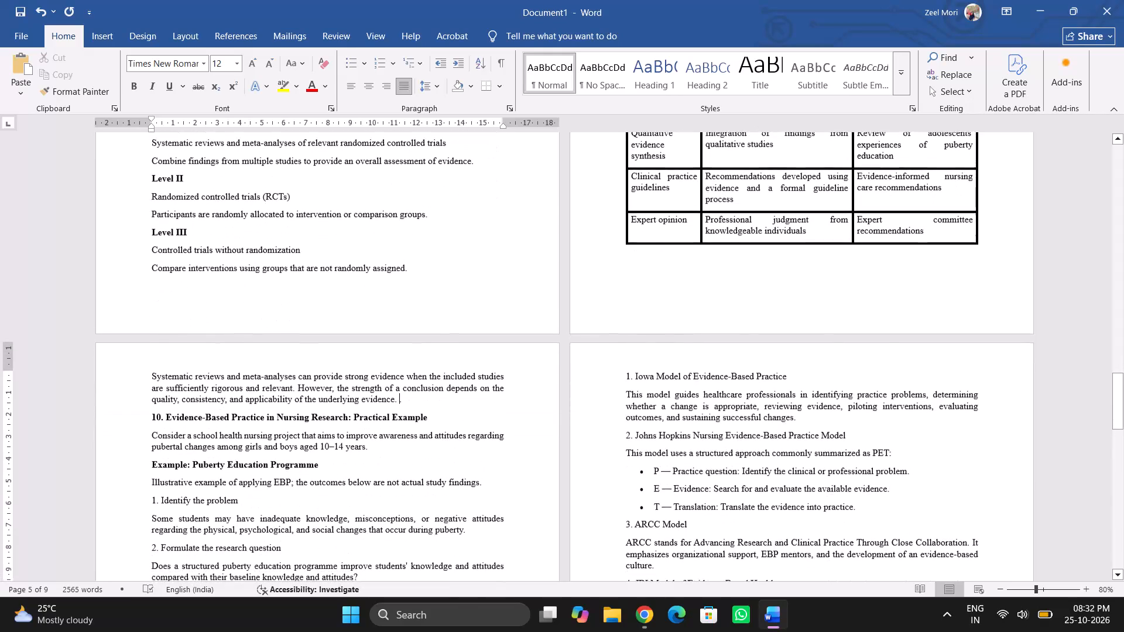
scroll(483, 466, down, 3)
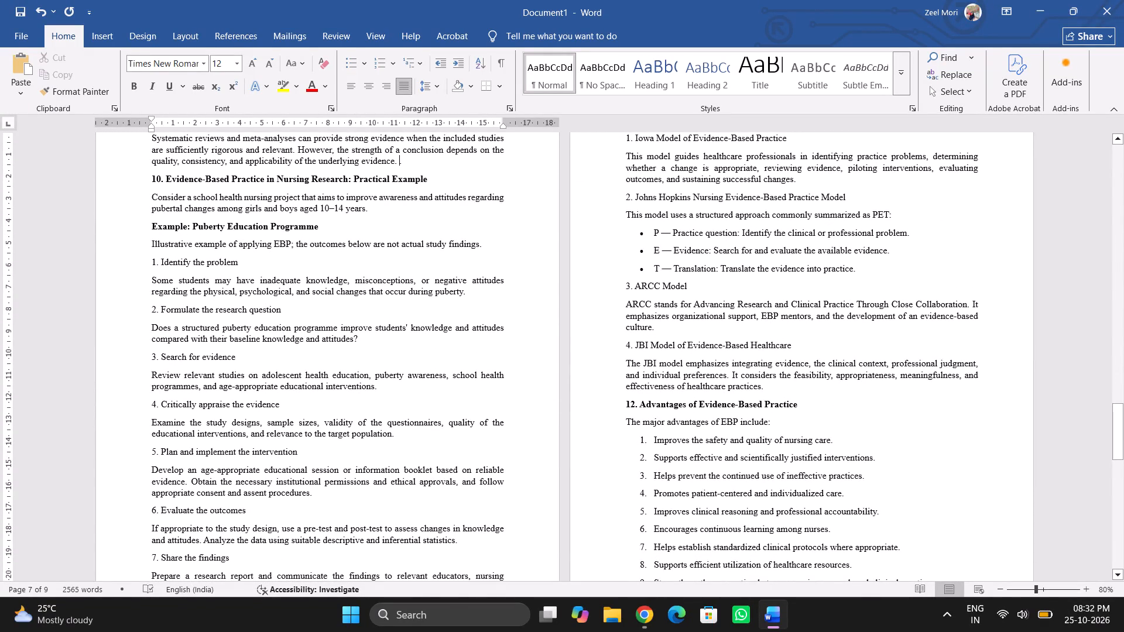
Bold the section 10 subheadings "1. Identify the problem", "2. Formulate the research question" and "3. Search for evidence".
drag(251, 259, 213, 262)
drag(213, 262, 153, 265)
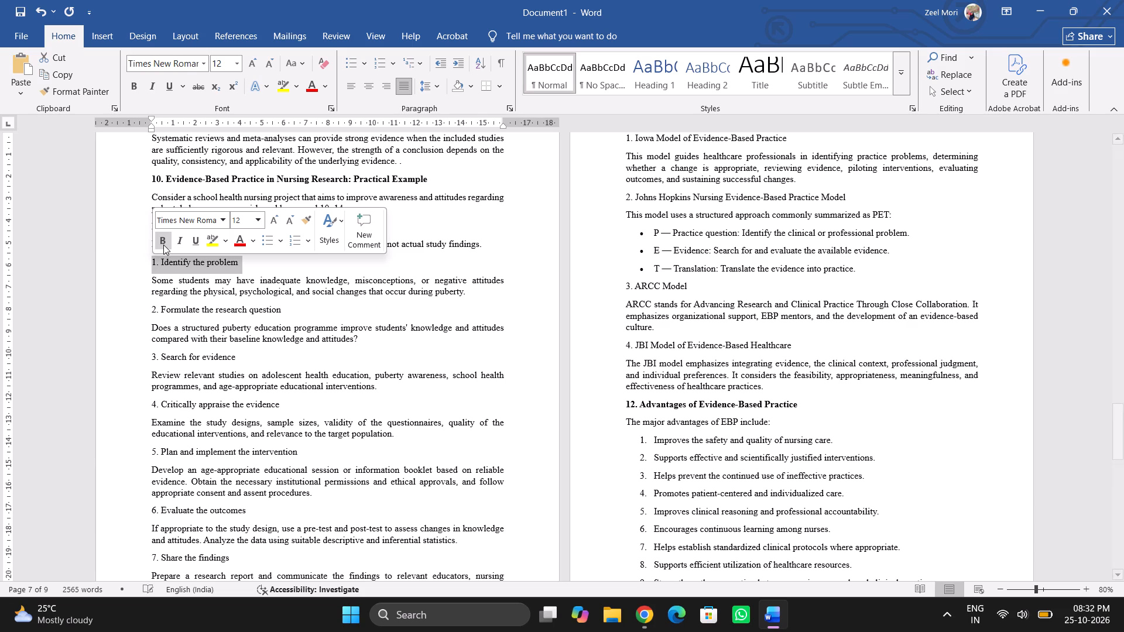
click(163, 244)
drag(289, 308, 210, 308)
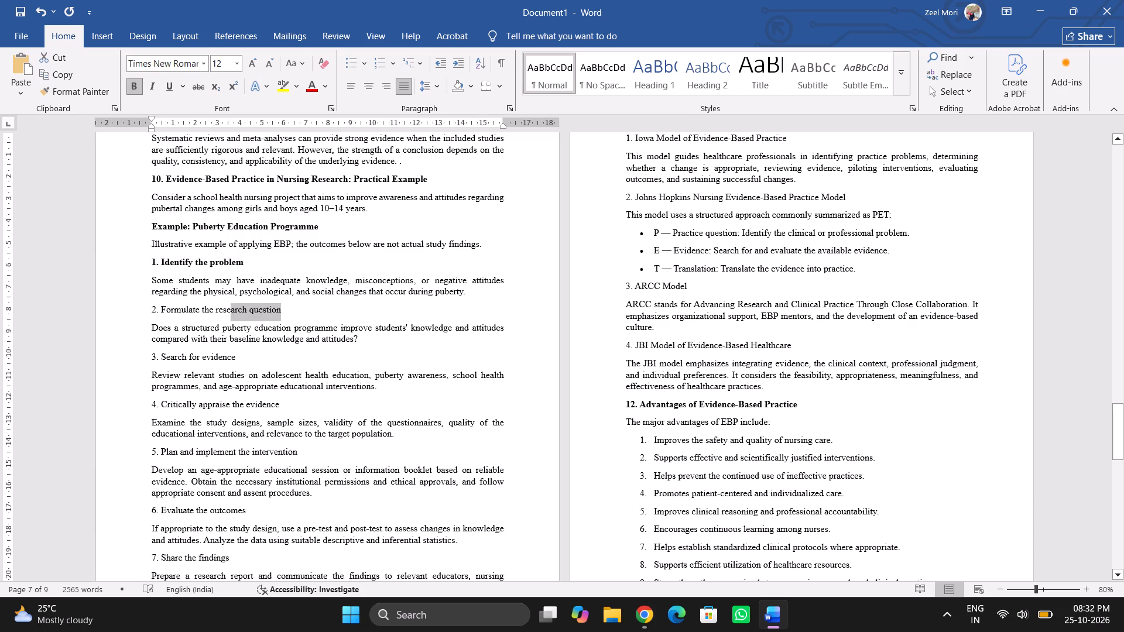
drag(210, 308, 146, 317)
click(150, 284)
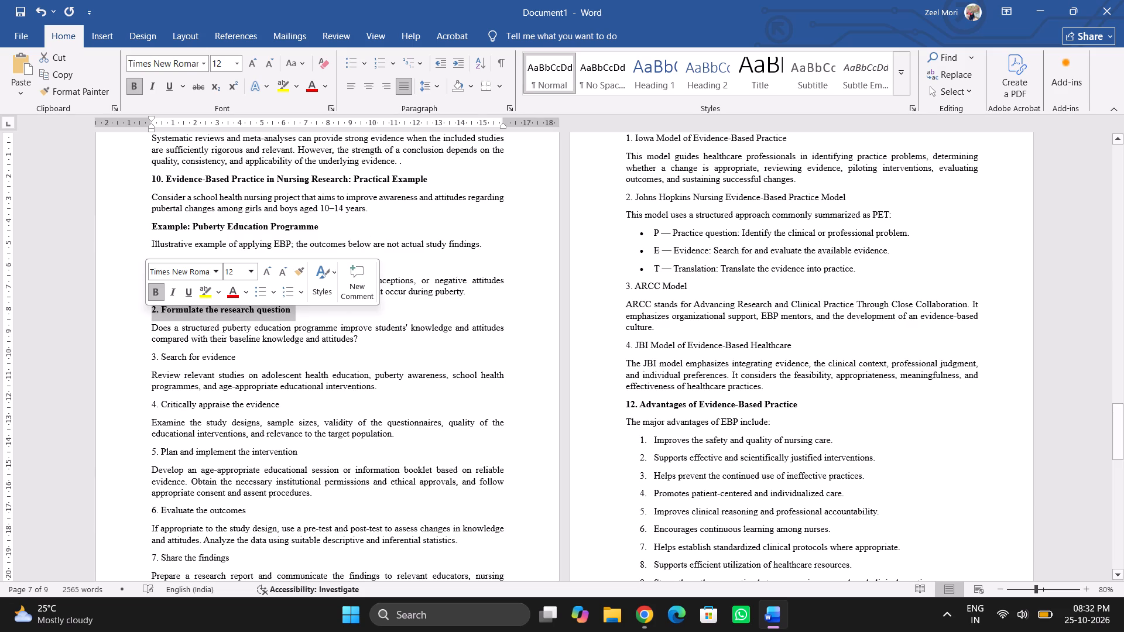
drag(248, 364, 147, 359)
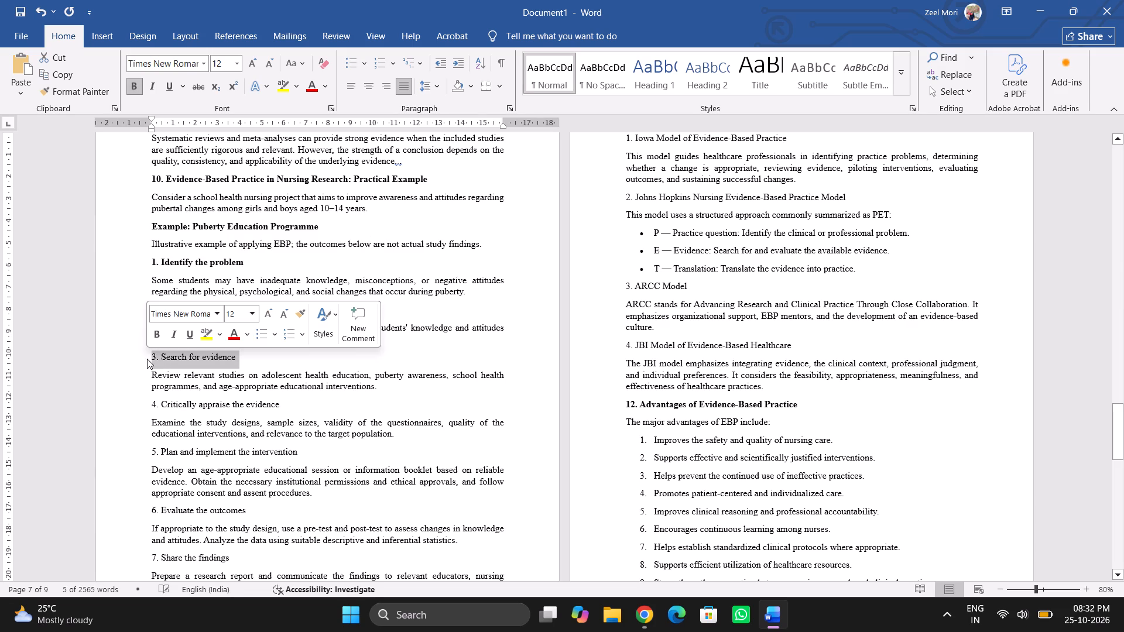
click(162, 331)
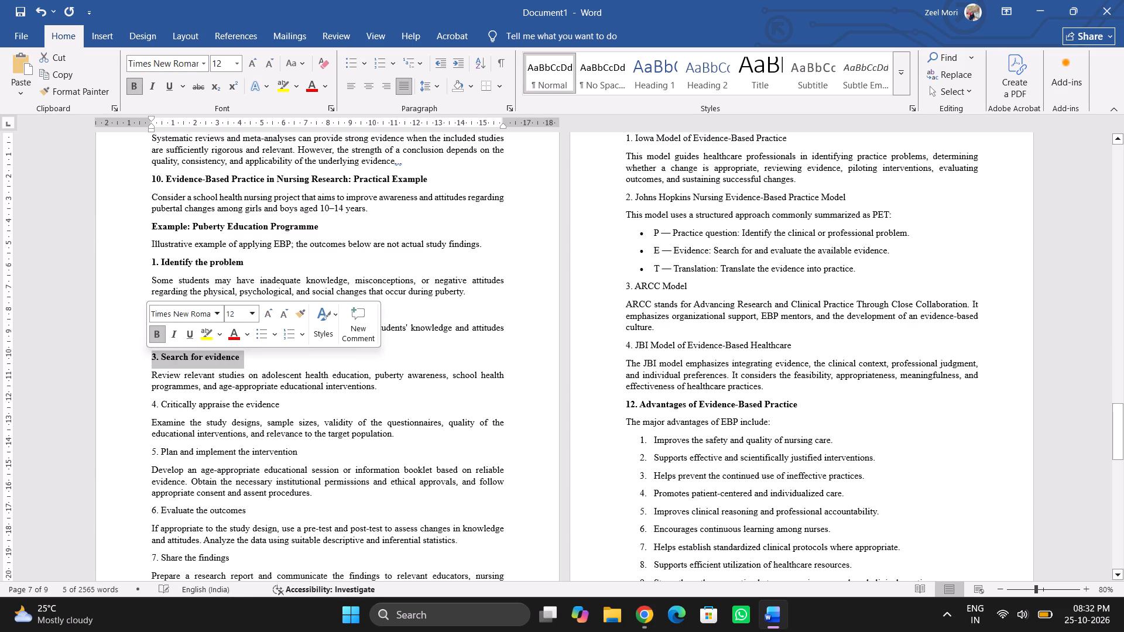
Bold the remaining section 10 subheadings 4 to 7, from "Critically appraise the evidence" through "Share the findings".
scroll(327, 390, down, 1)
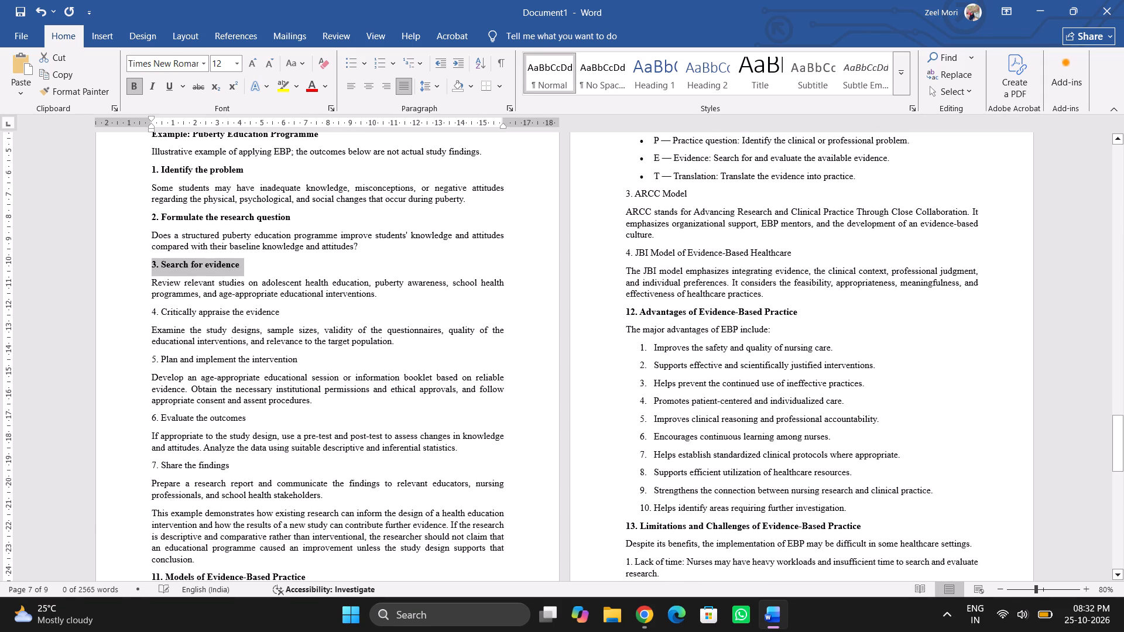
drag(285, 316, 150, 319)
click(153, 299)
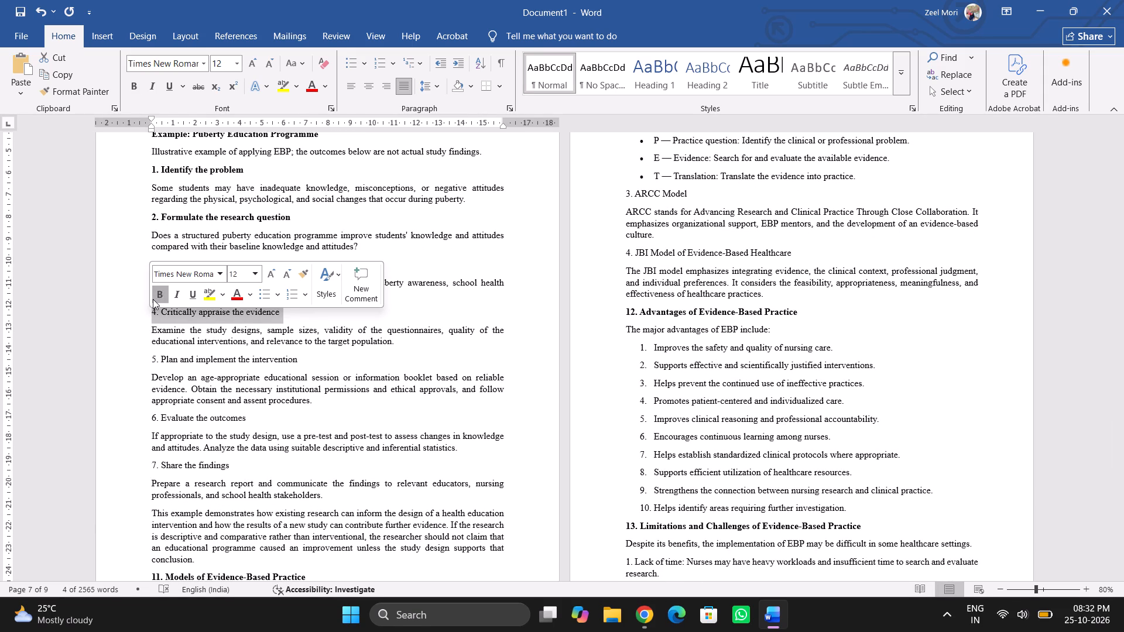
drag(303, 360, 138, 376)
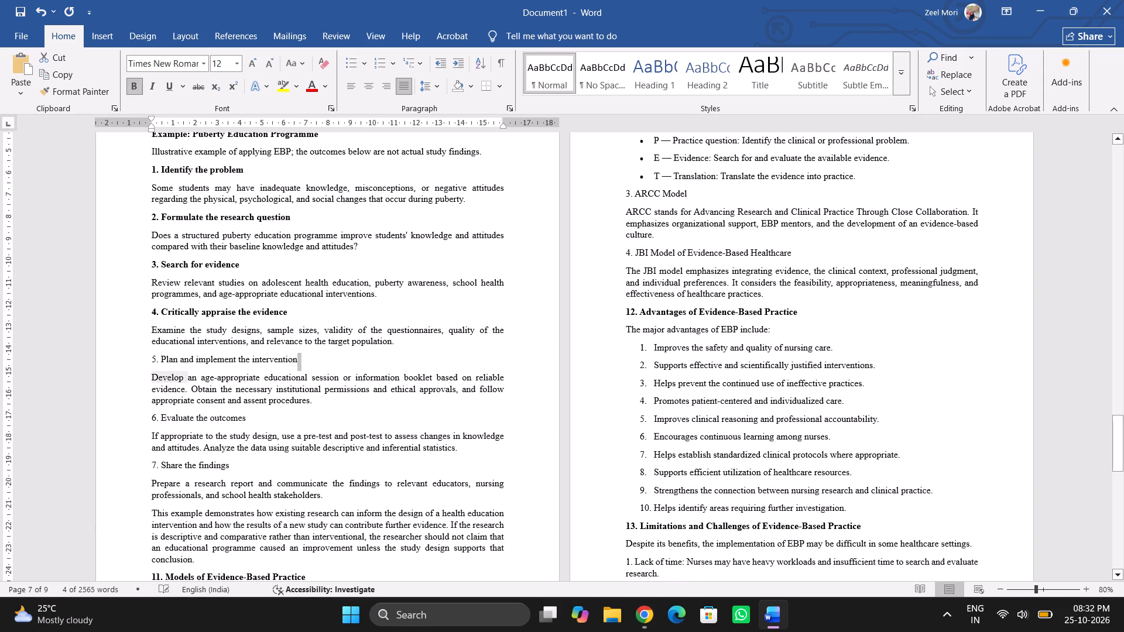
drag(138, 376, 145, 360)
click(155, 341)
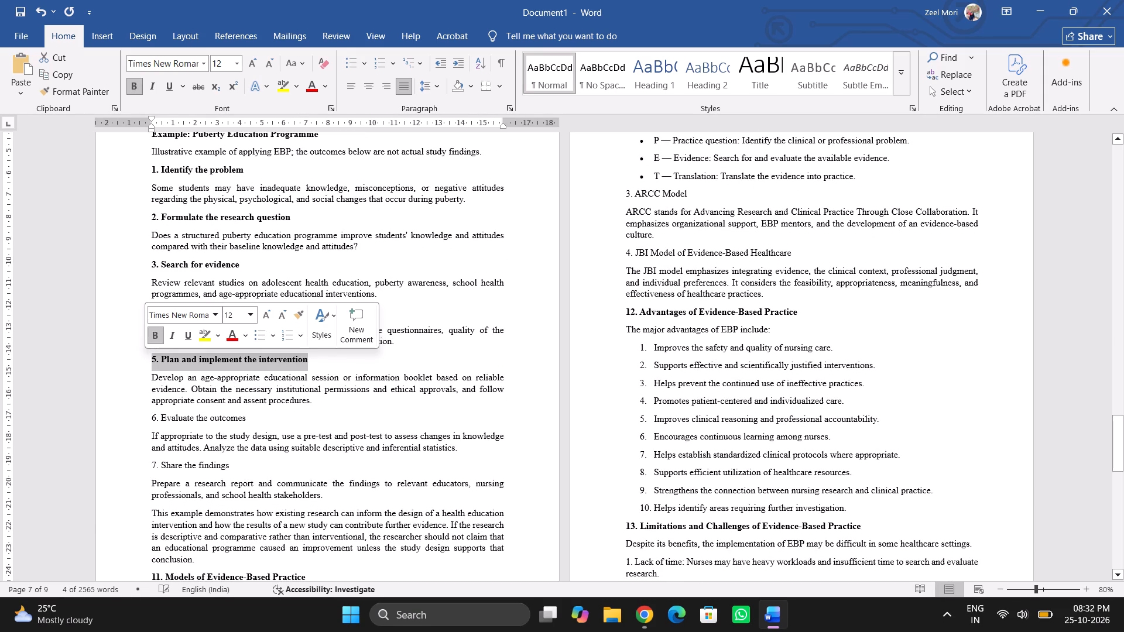
drag(254, 414, 133, 417)
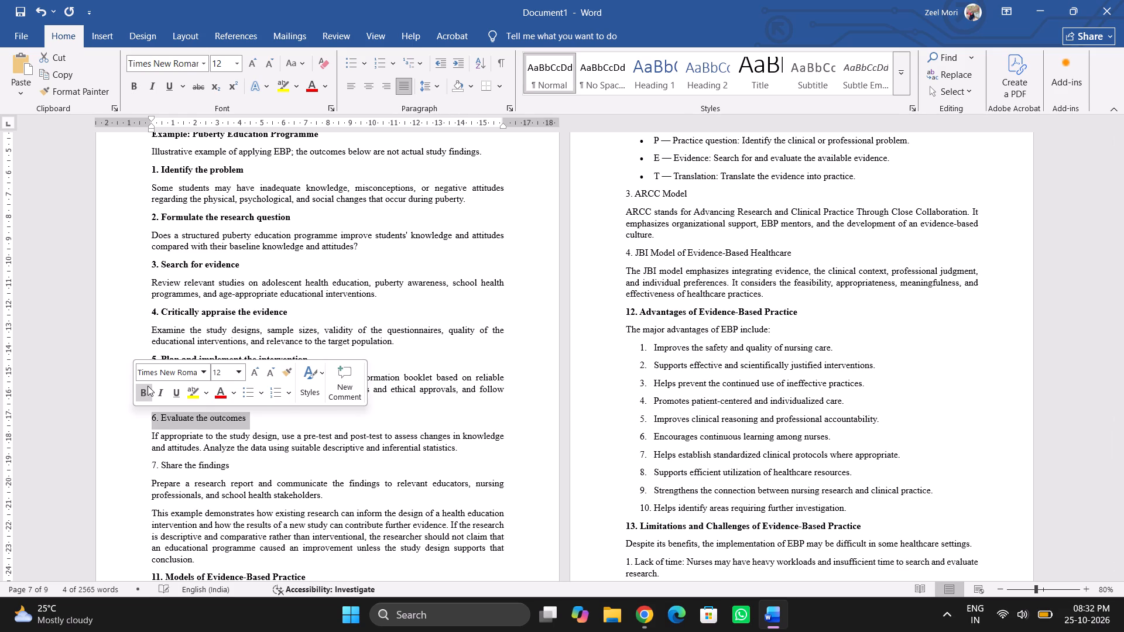
click(148, 386)
drag(234, 468, 164, 471)
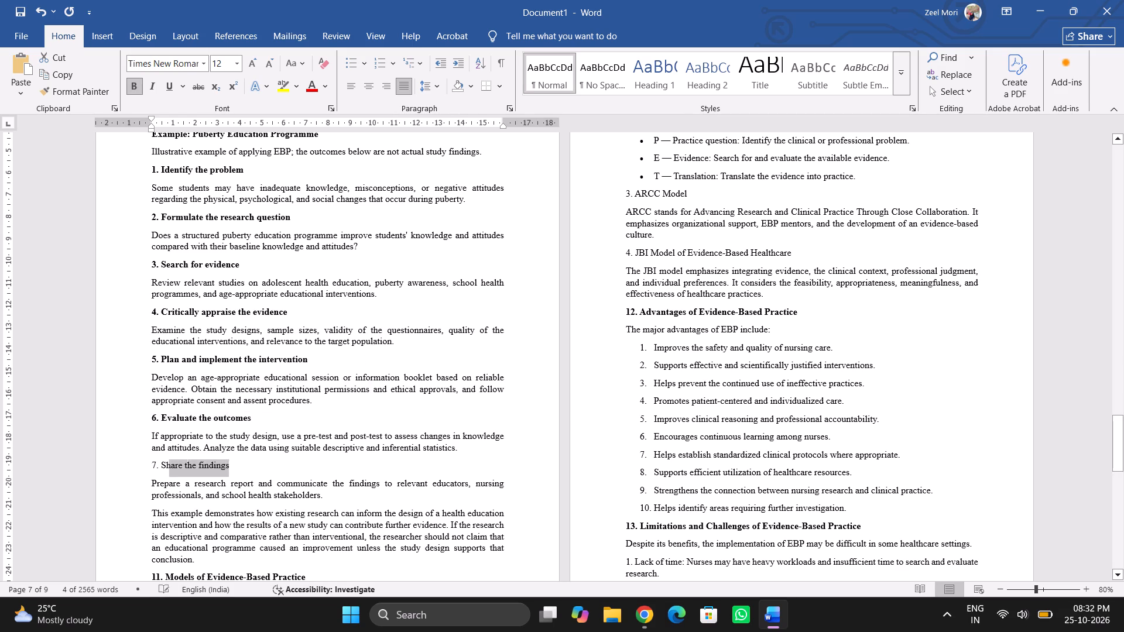
drag(164, 471, 145, 472)
click(155, 443)
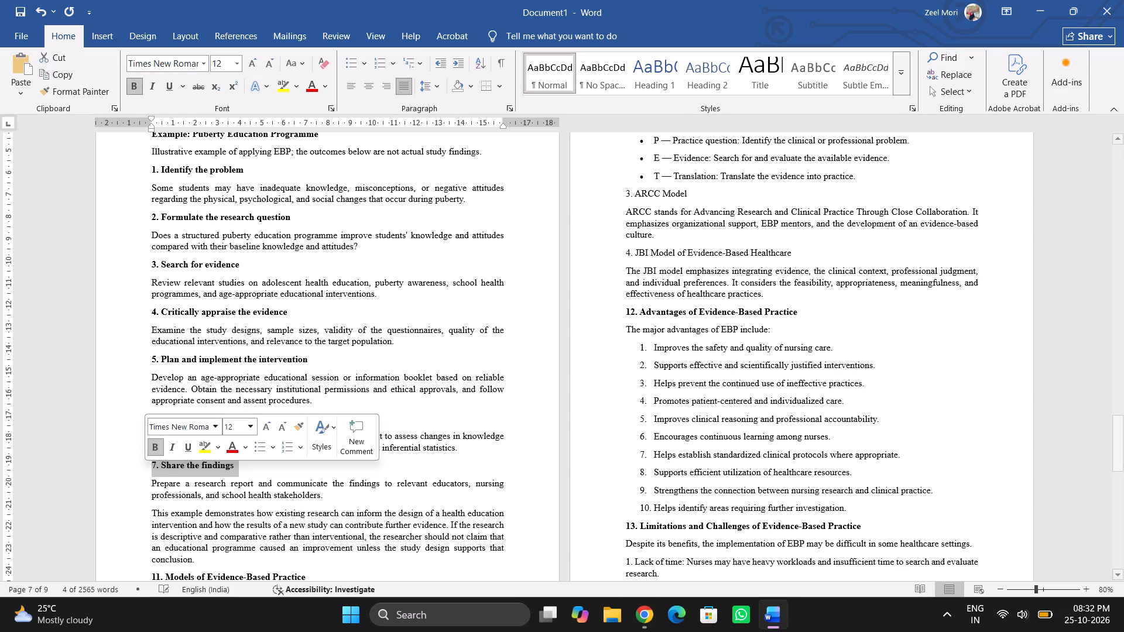
scroll(226, 518, down, 1)
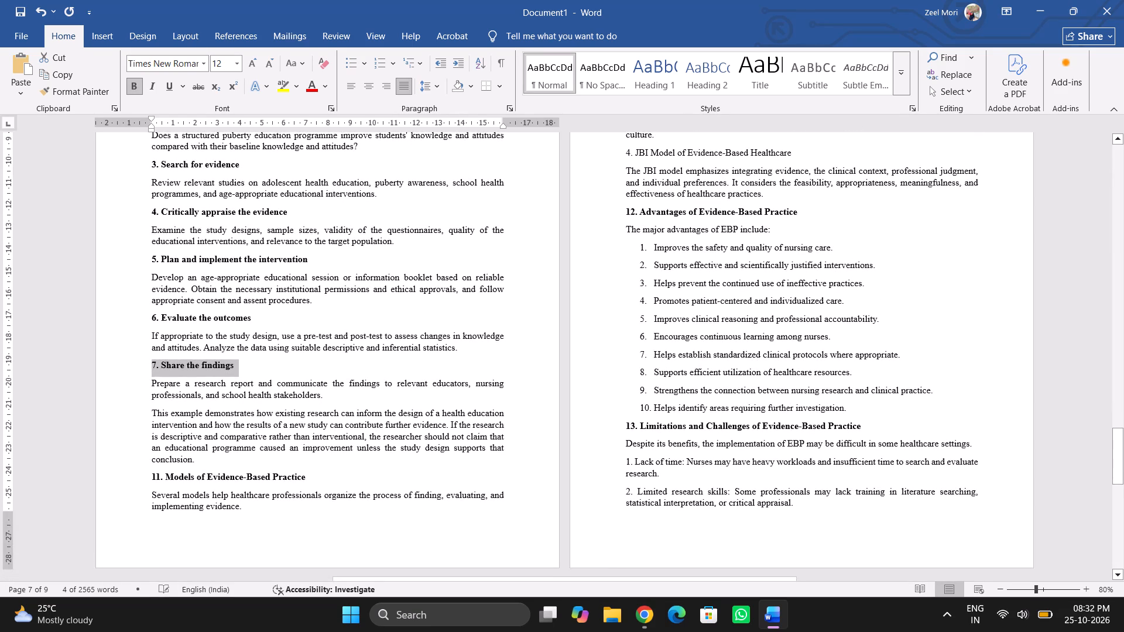
scroll(226, 518, down, 1)
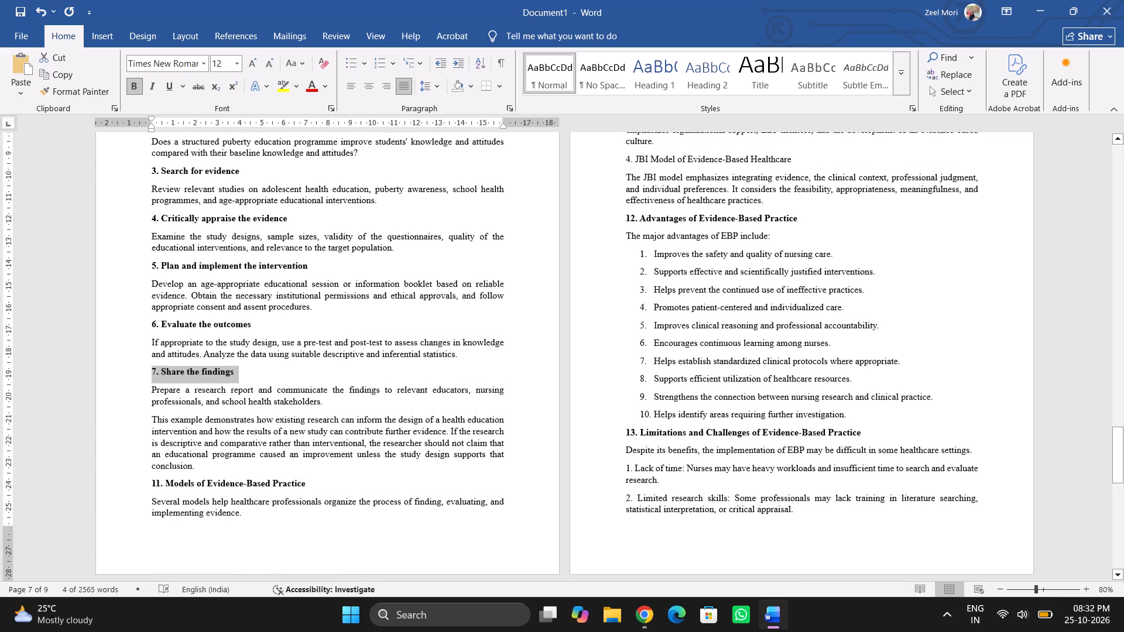
Review the remaining pages from section 11 through the nurse's responsibilities in section 14, and look back over the earlier pages.
scroll(226, 518, down, 1)
scroll(543, 507, down, 4)
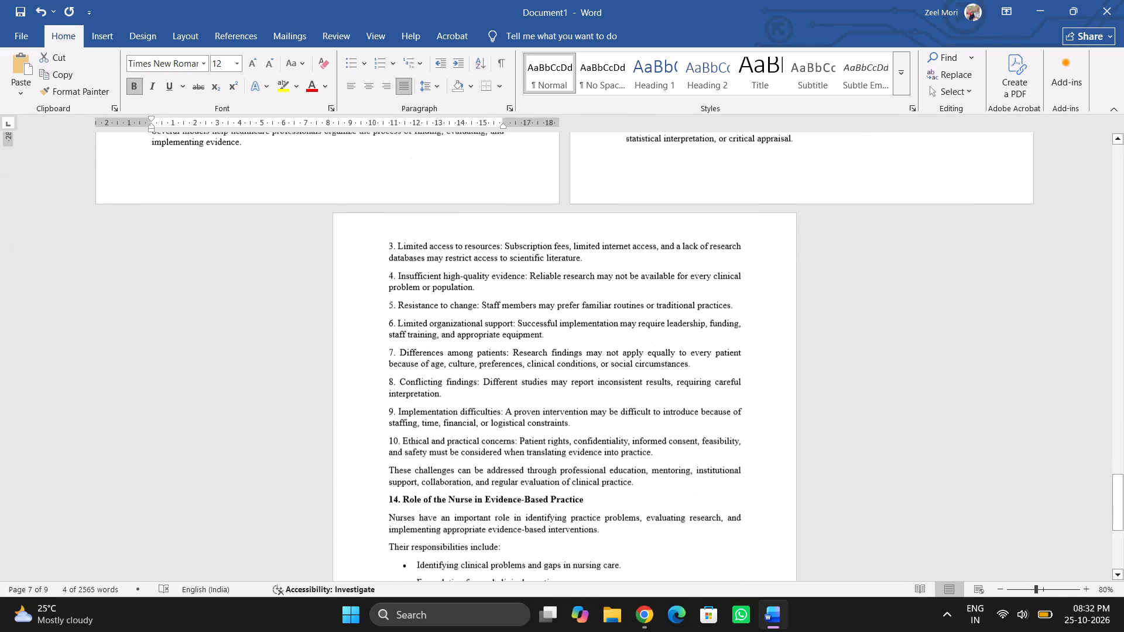
scroll(543, 507, down, 2)
scroll(543, 507, up, 4)
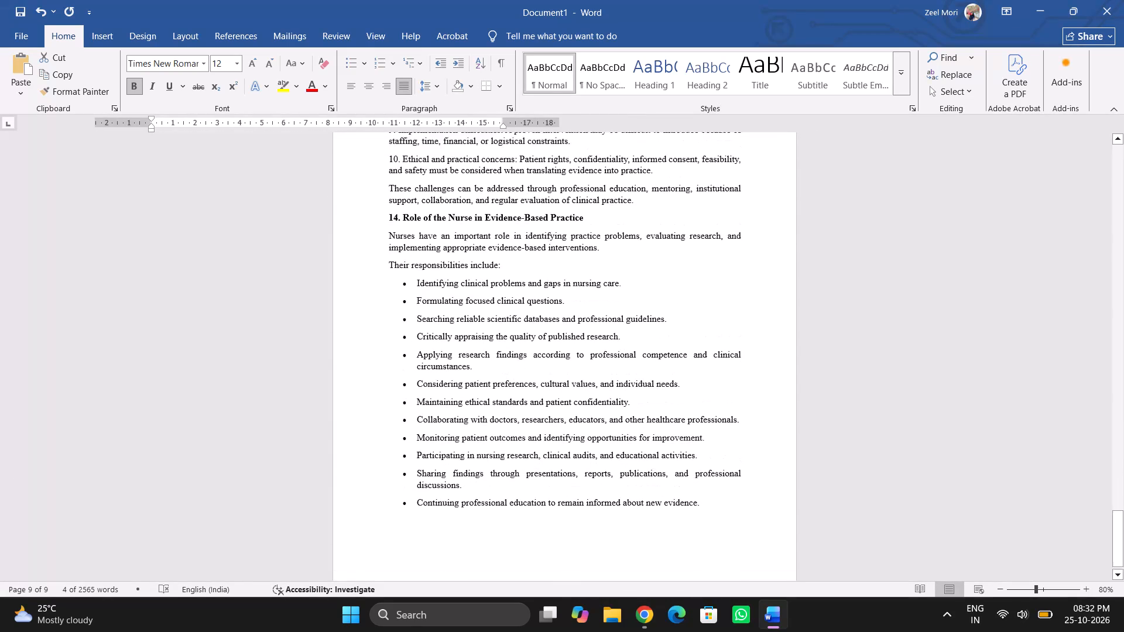
scroll(543, 507, up, 17)
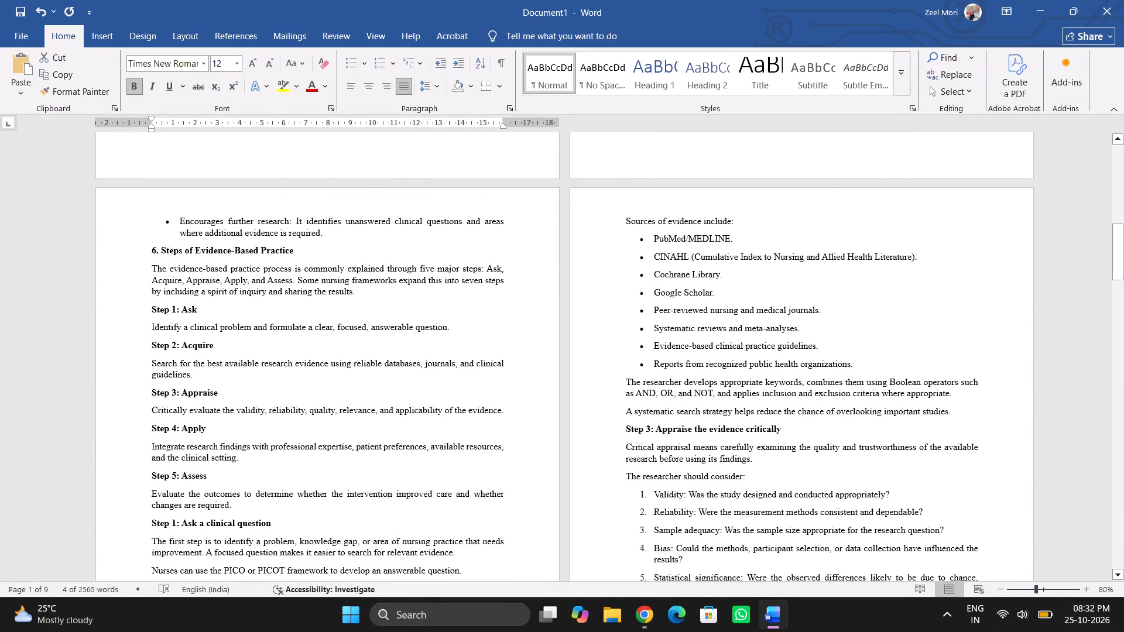
click(644, 618)
click(620, 568)
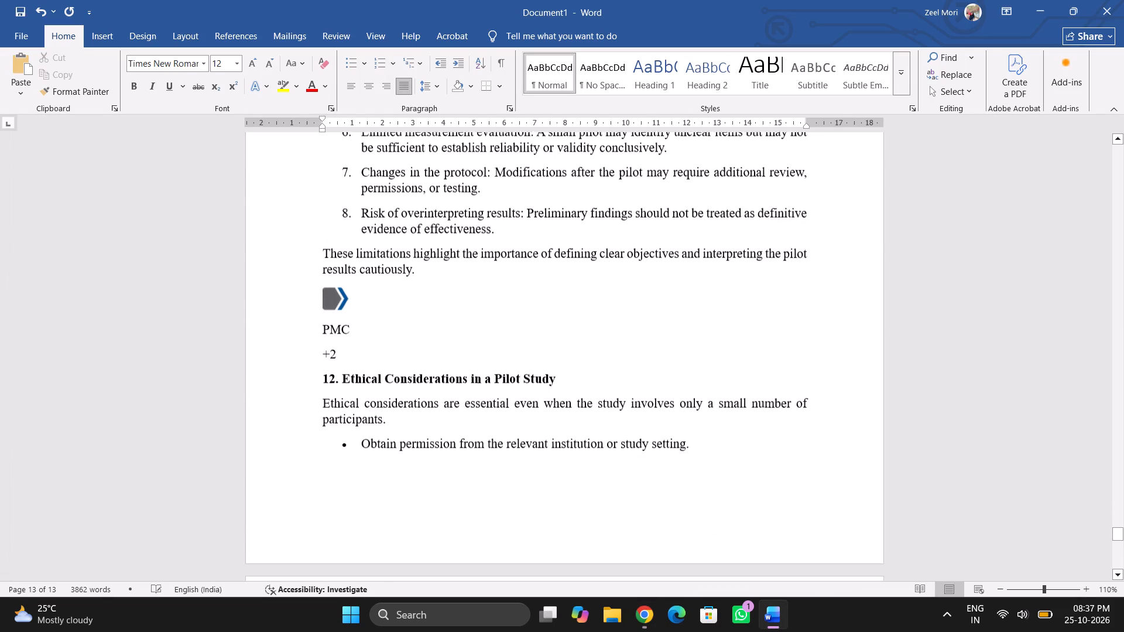
drag(359, 391, 312, 342)
key(BackSpace)
Bold the "Step 5" to "Step 8" subheadings in section 6, from pilot data collection through finalizing the main study protocol.
scroll(312, 342, up, 4)
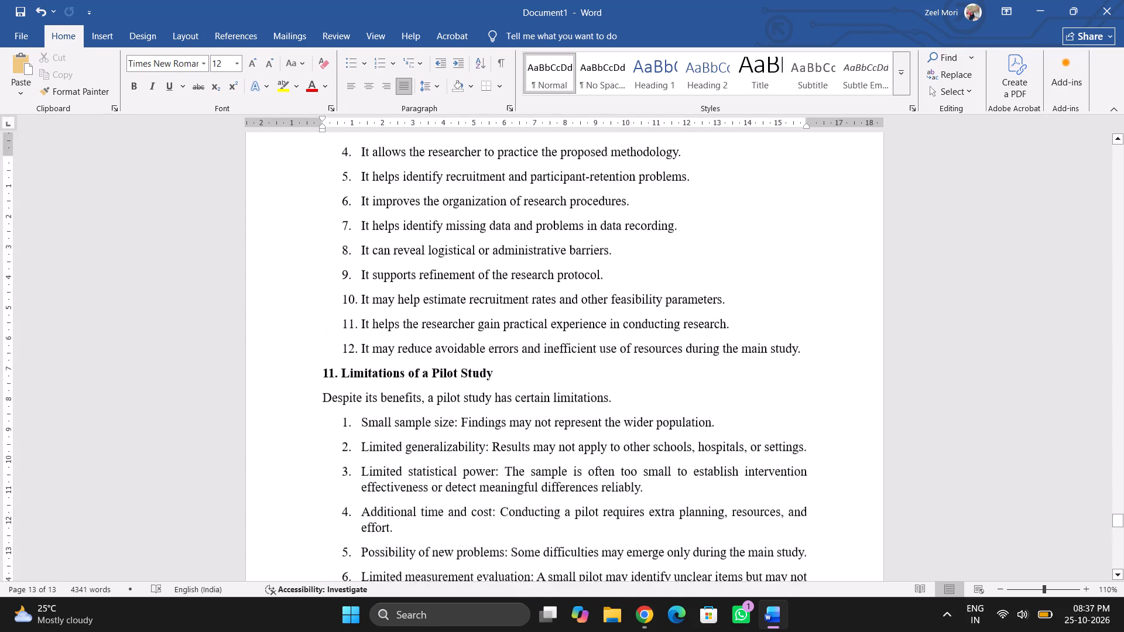
scroll(312, 342, up, 10)
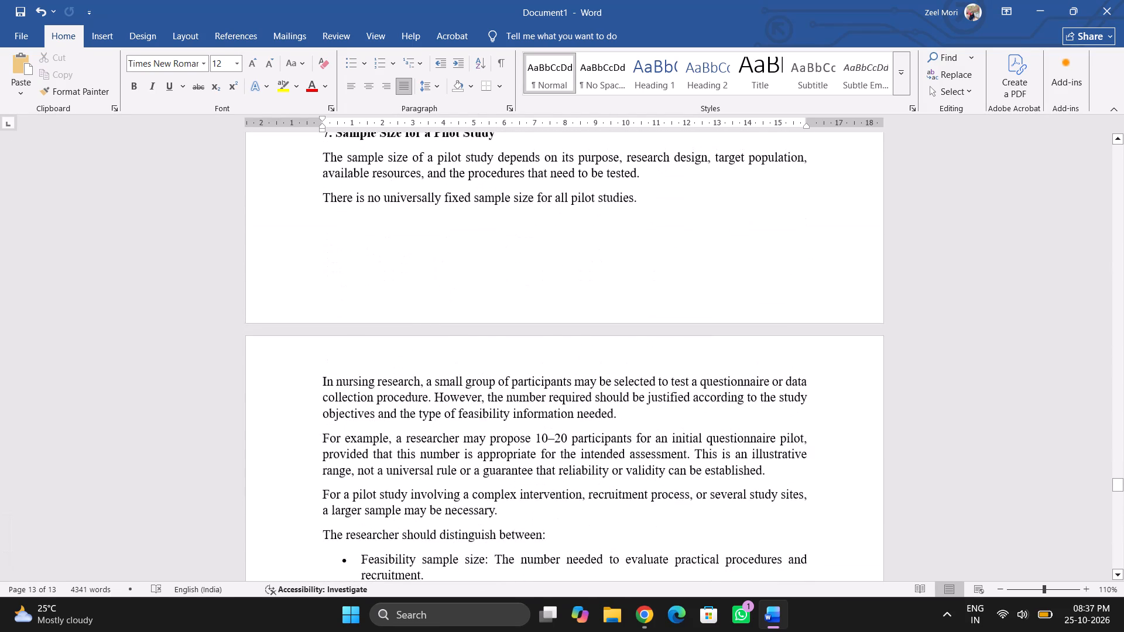
scroll(312, 342, up, 1)
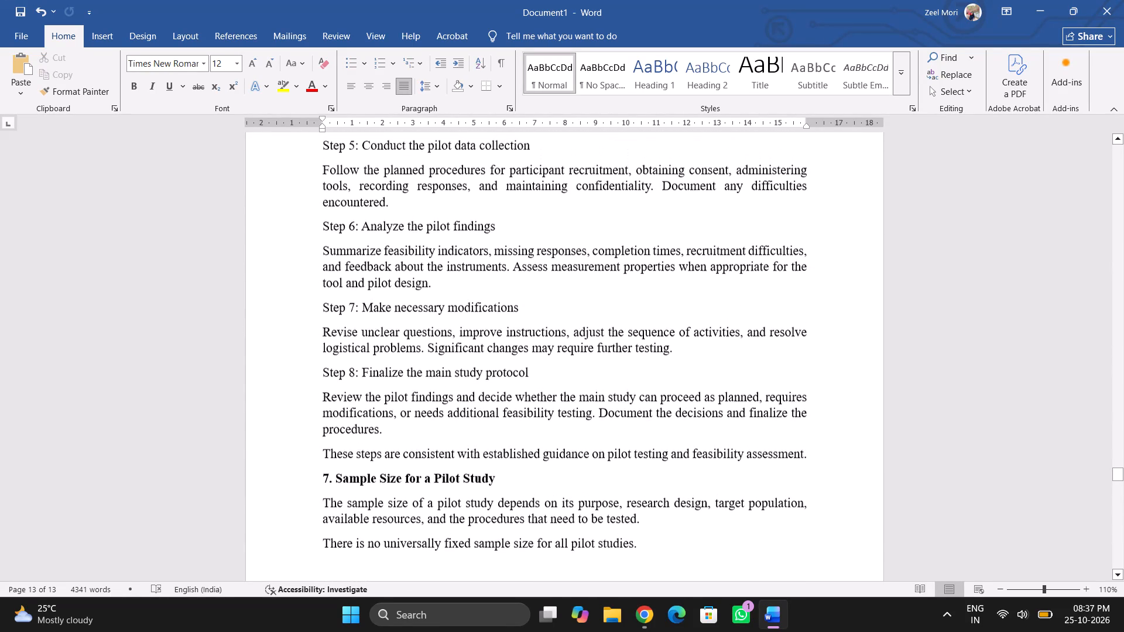
scroll(312, 342, up, 1)
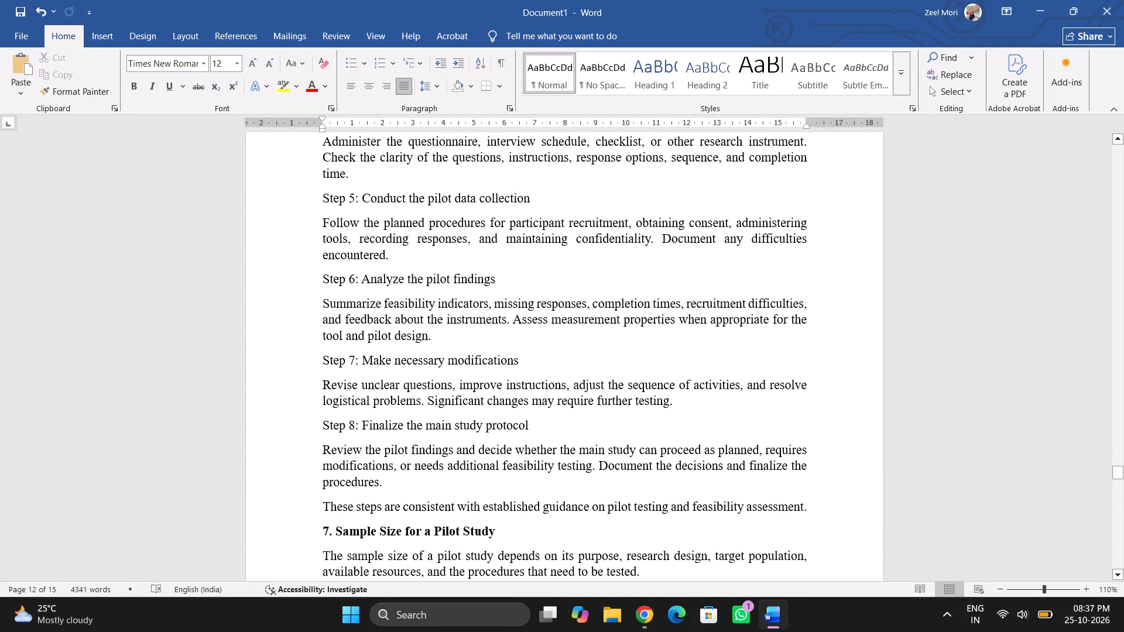
drag(544, 423, 323, 427)
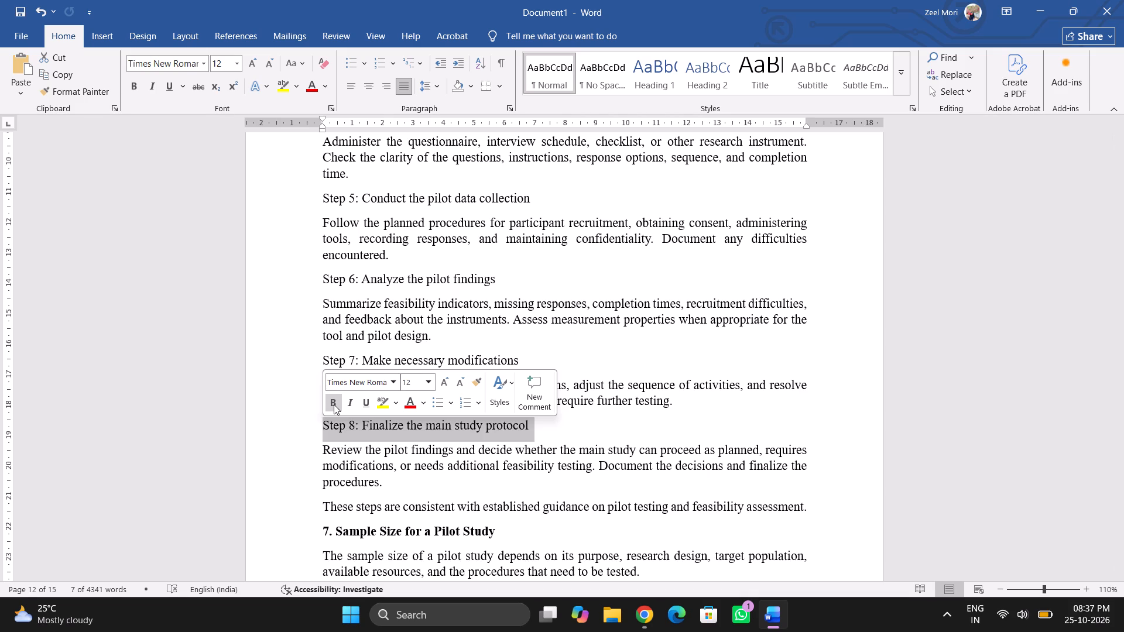
click(334, 404)
drag(530, 360, 306, 372)
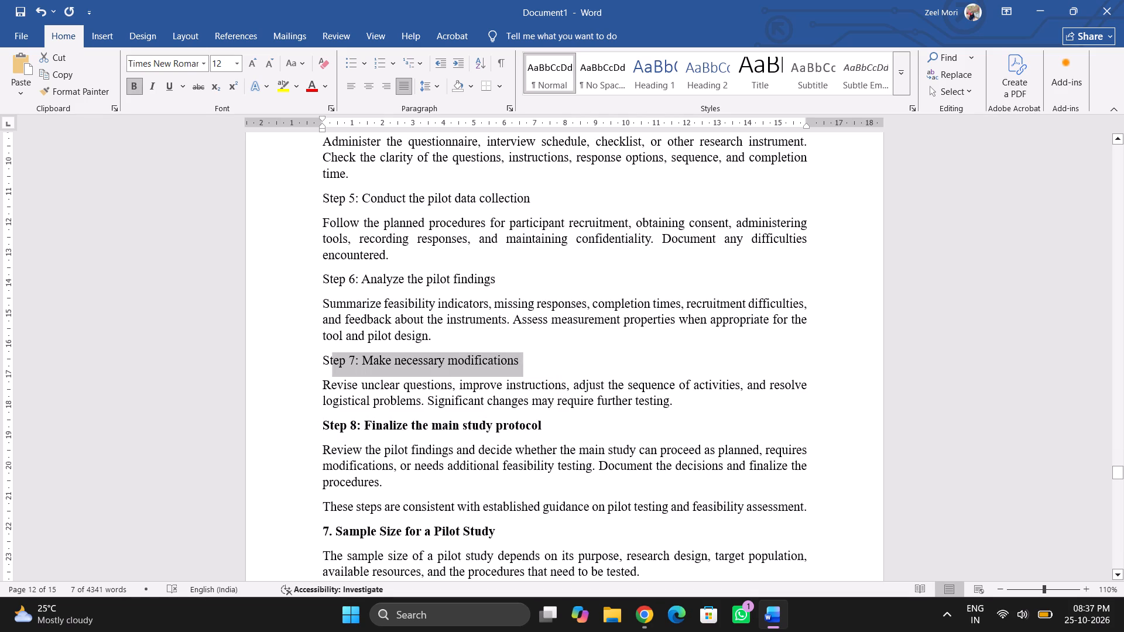
drag(306, 372, 283, 366)
click(294, 337)
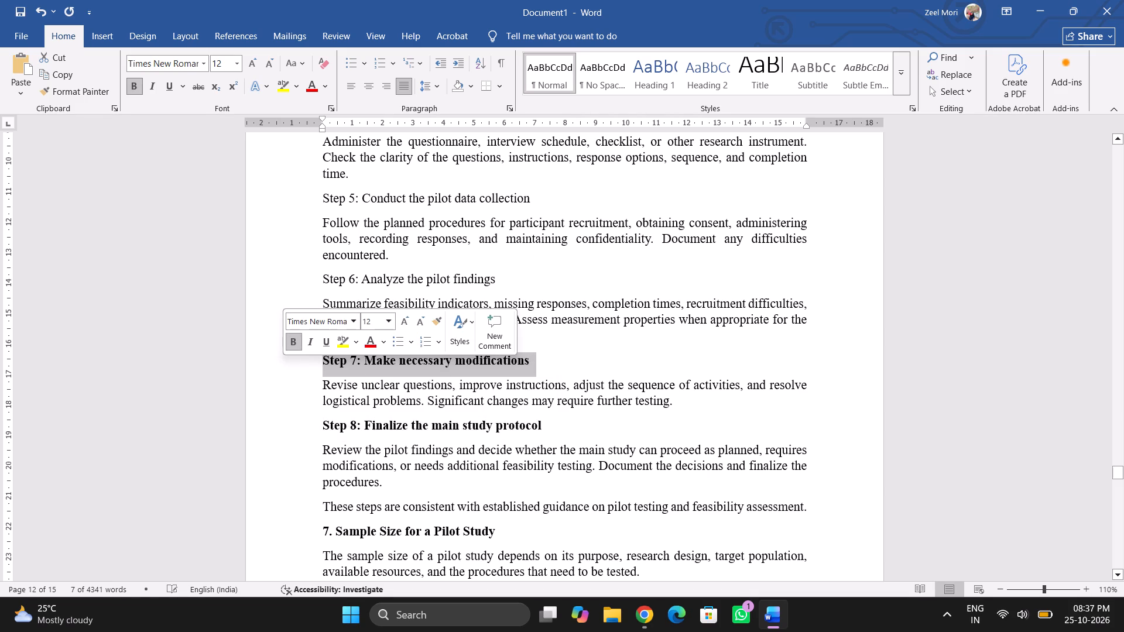
drag(506, 271, 311, 279)
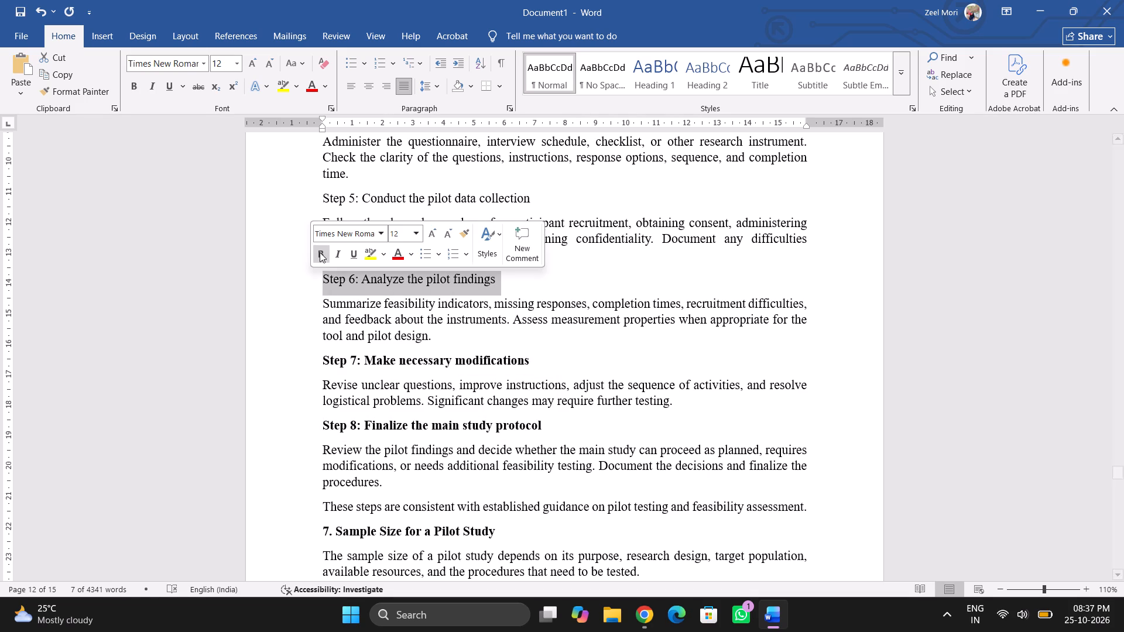
click(320, 252)
drag(546, 198, 453, 202)
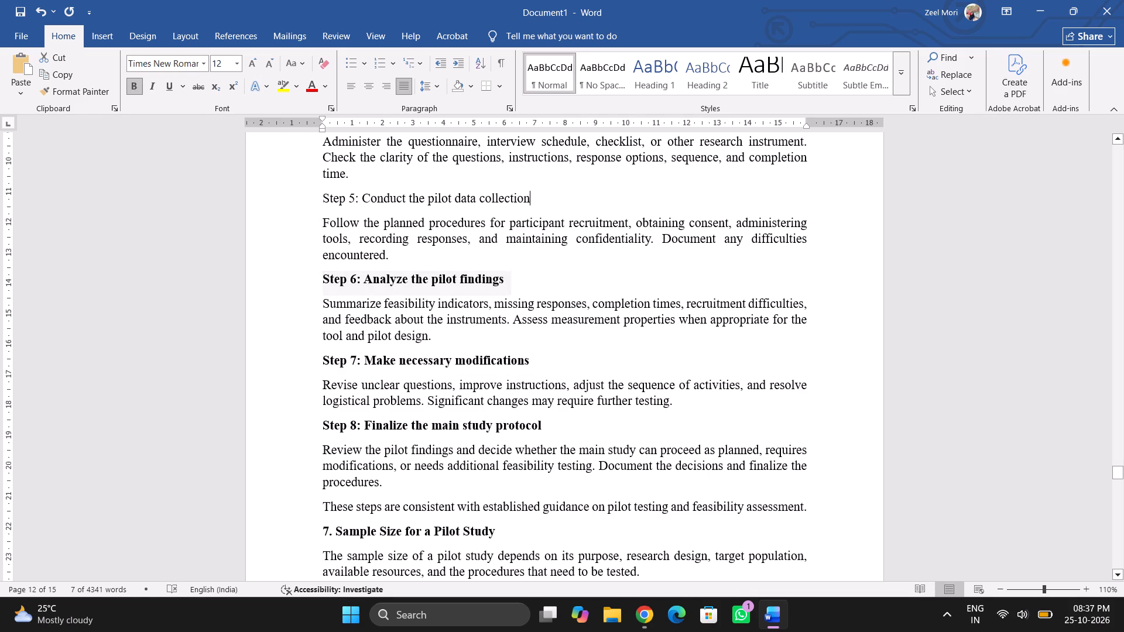
drag(453, 202, 304, 205)
click(308, 177)
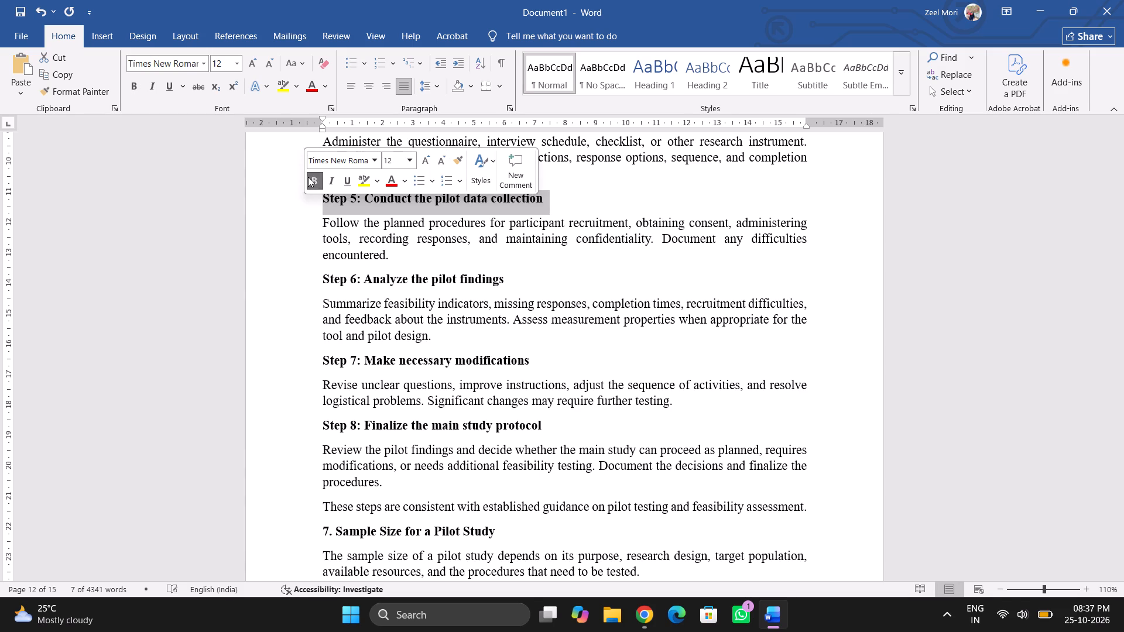
Bold the "Step 1" to "Step 4" subheadings in section 6, from preparing the research proposal through testing the research instruments.
scroll(368, 270, up, 2)
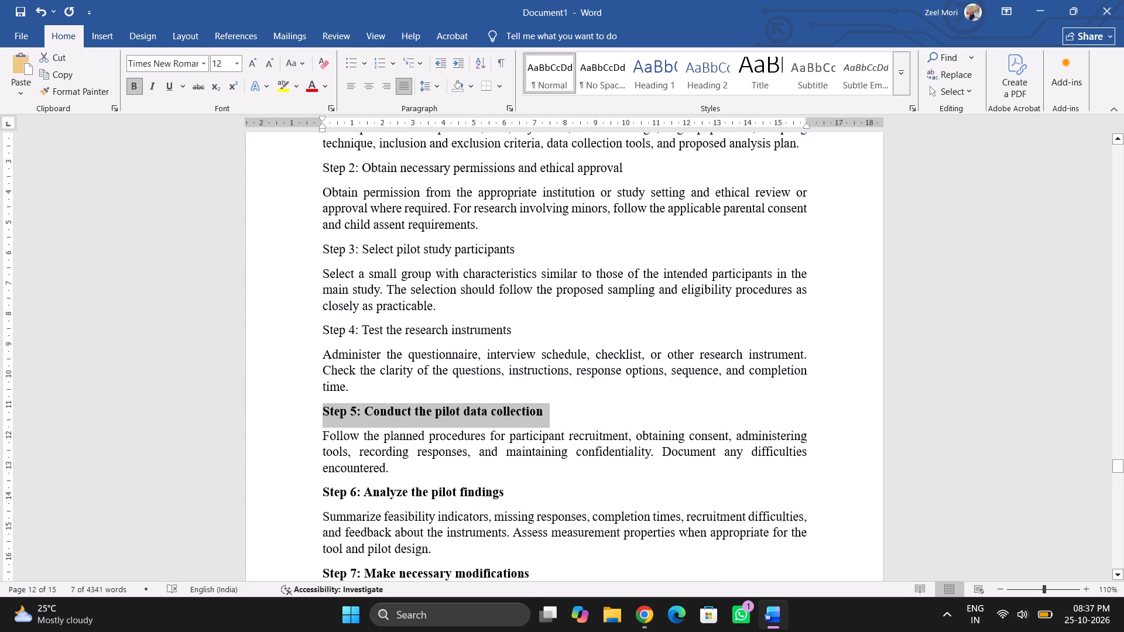
drag(523, 332, 308, 327)
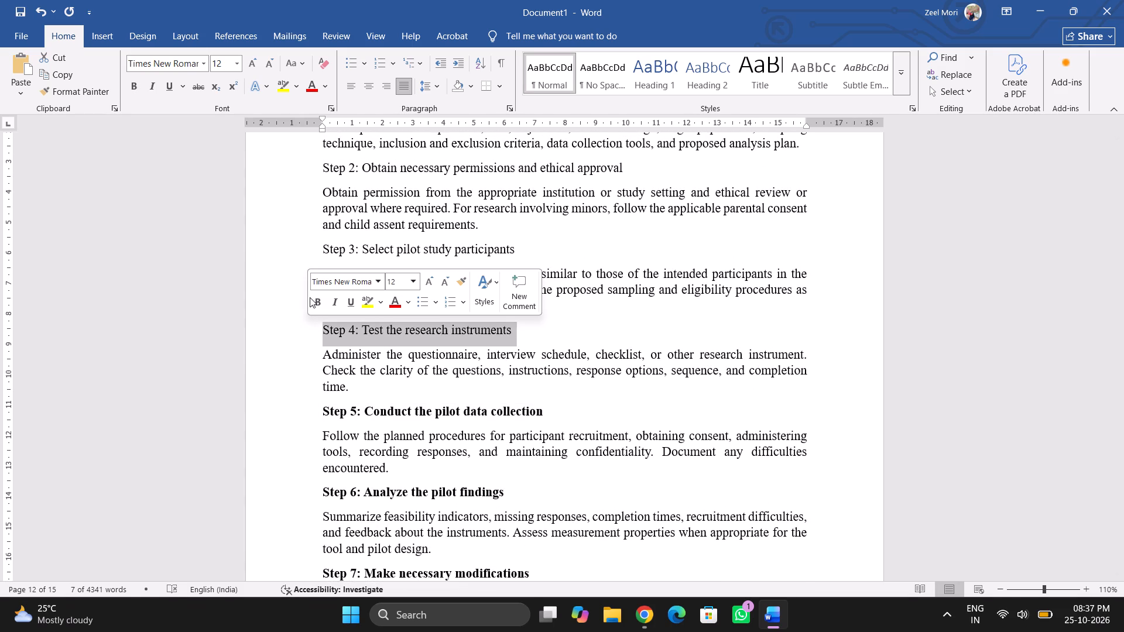
click(310, 297)
click(322, 300)
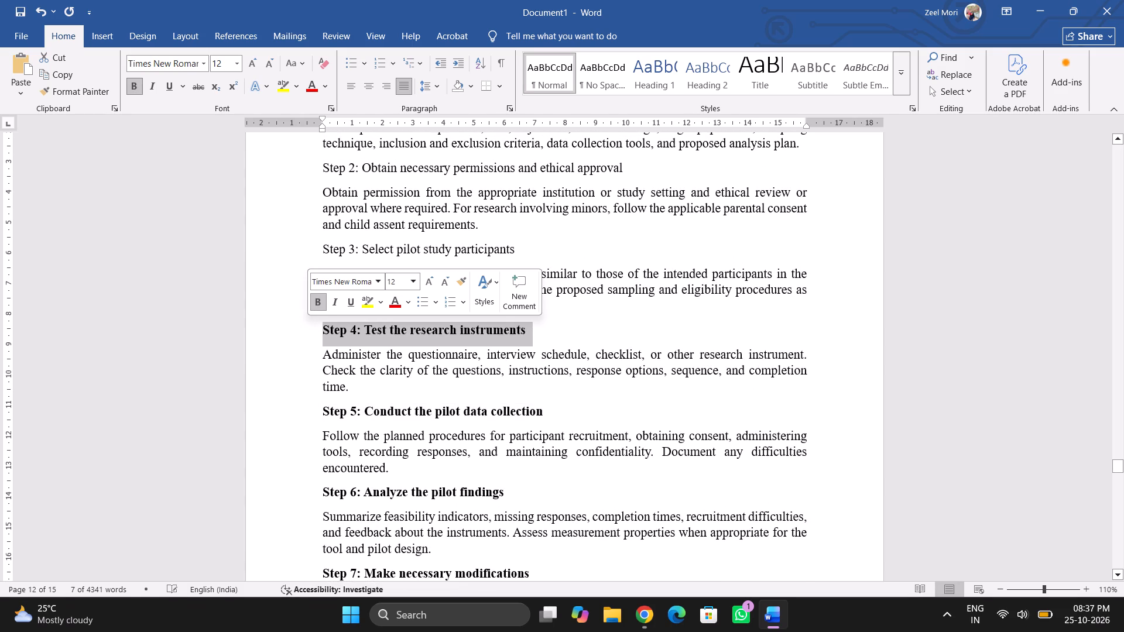
drag(518, 256, 318, 248)
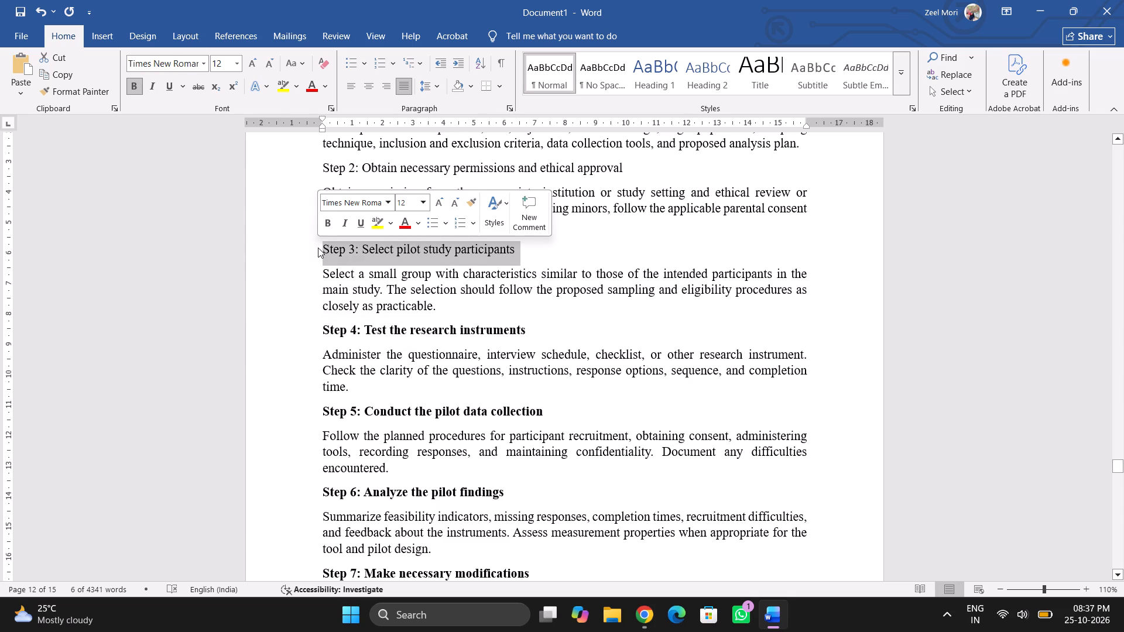
click(321, 222)
scroll(395, 283, up, 1)
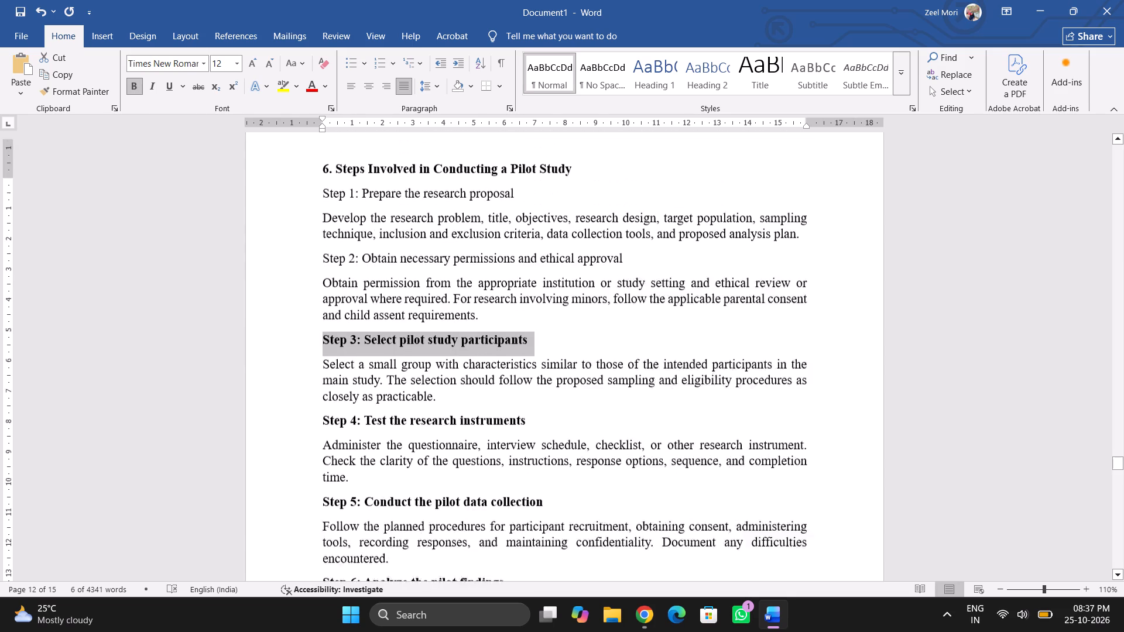
scroll(395, 283, up, 1)
drag(520, 279, 321, 277)
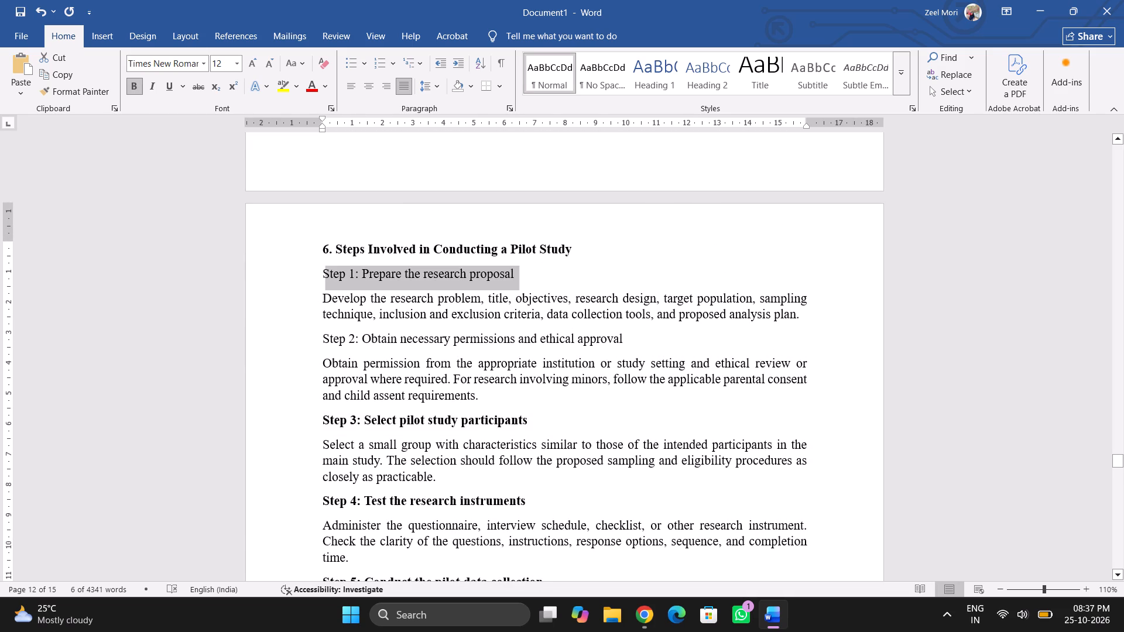
drag(321, 277, 307, 275)
click(320, 241)
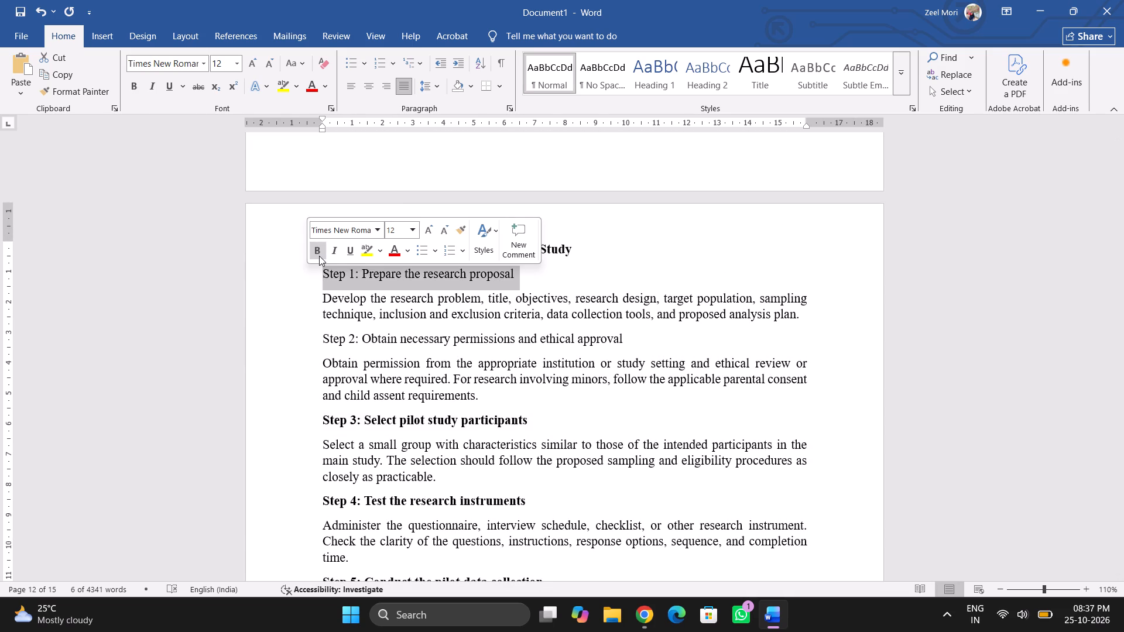
click(319, 256)
drag(636, 336, 566, 336)
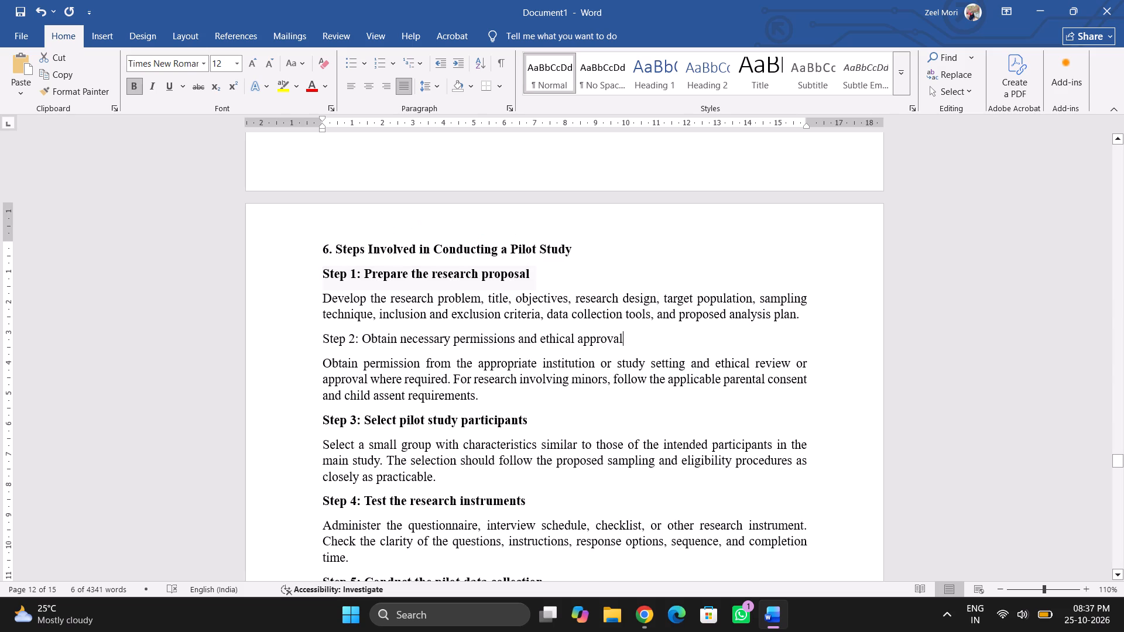
drag(566, 336, 318, 325)
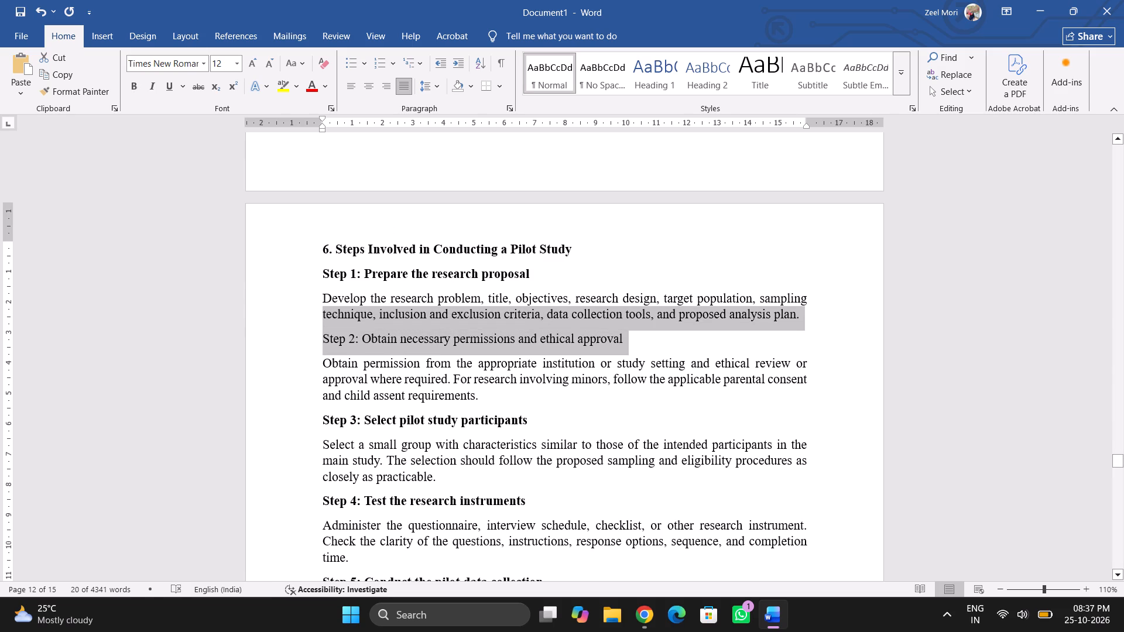
triple_click(604, 339)
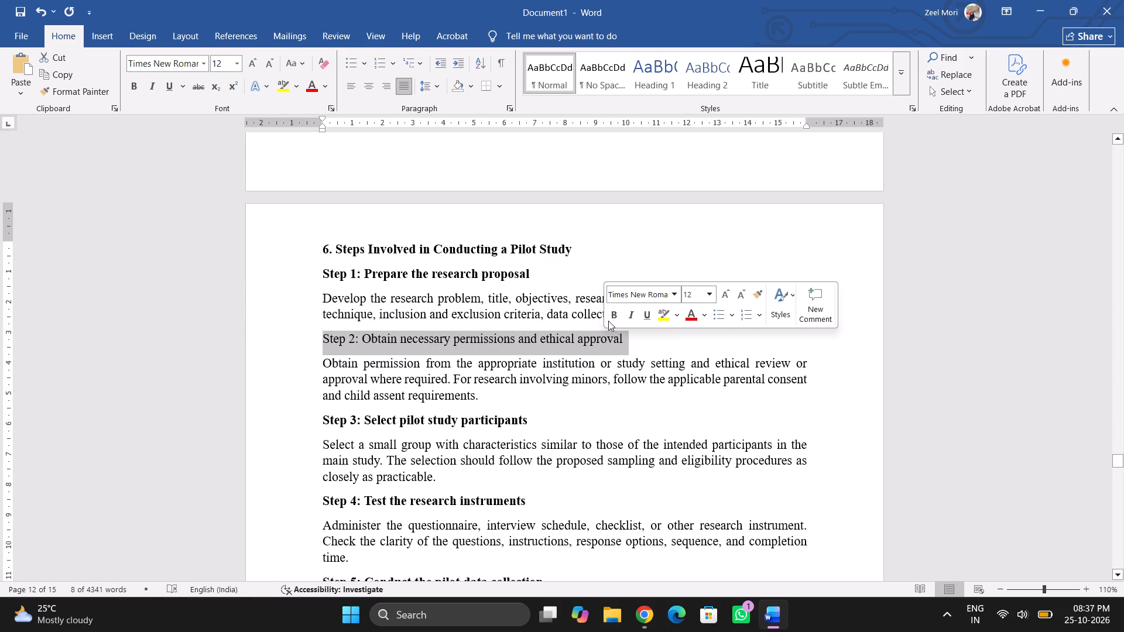
click(616, 311)
Add the title line "PILOT STUDY" at the top of the page, above the pilot study's "1. Introduction" heading.
scroll(537, 349, up, 2)
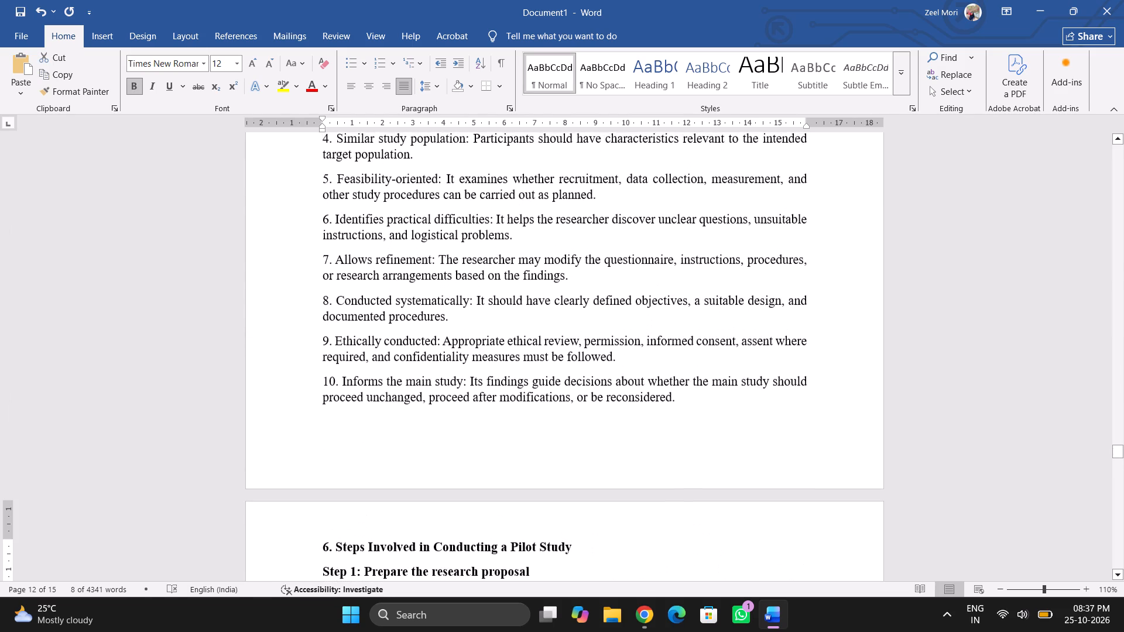
scroll(537, 349, up, 4)
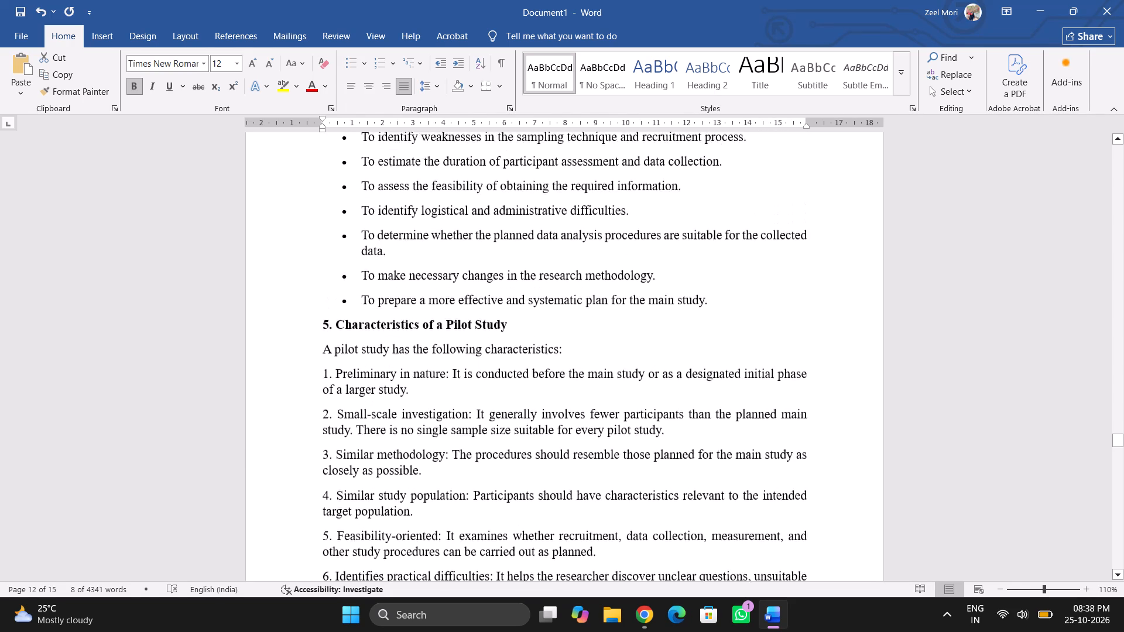
scroll(537, 349, up, 5)
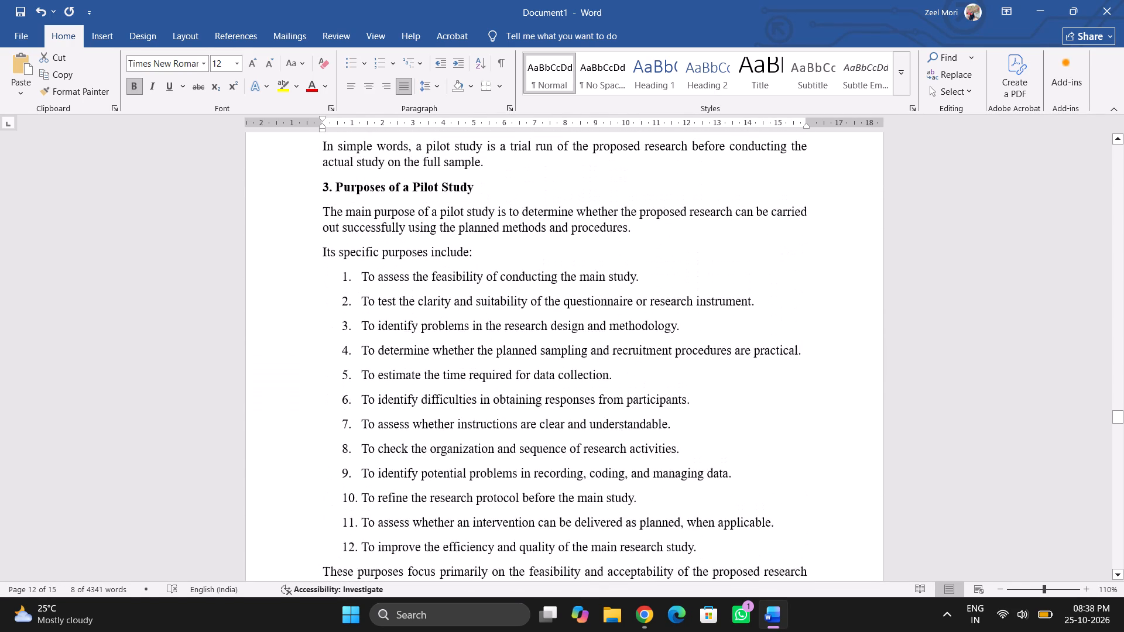
scroll(537, 349, up, 5)
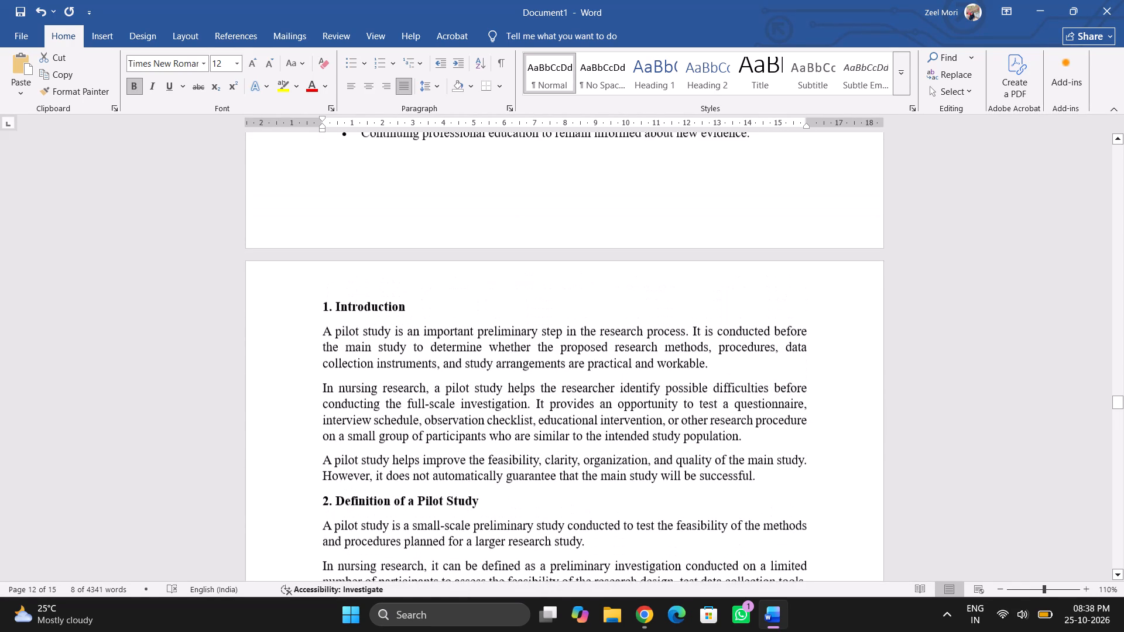
click(361, 181)
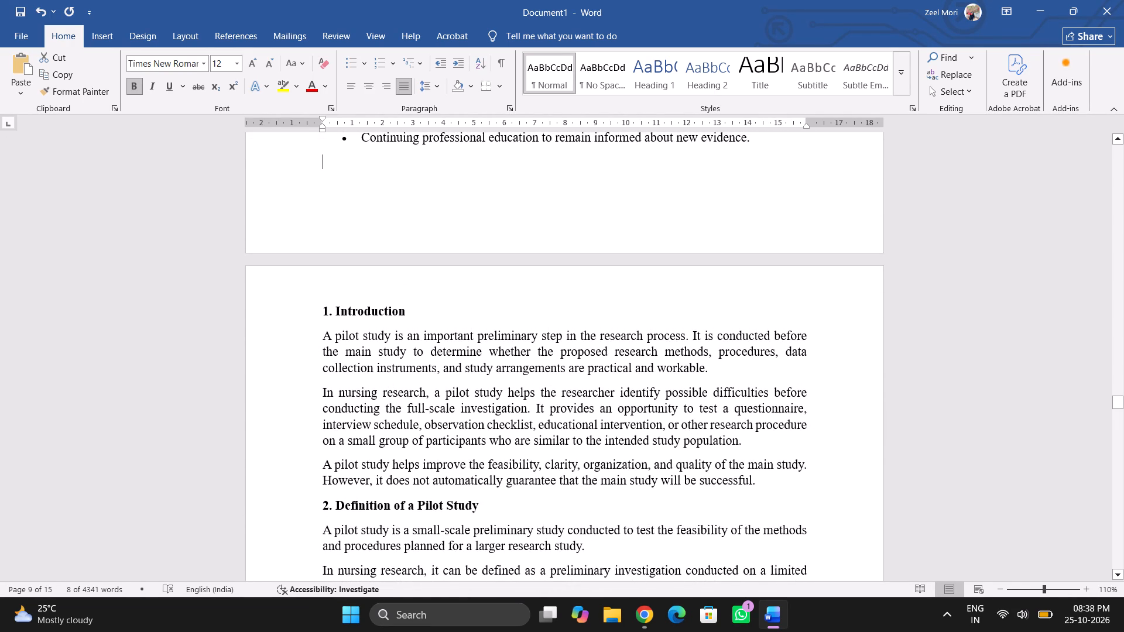
key(Return)
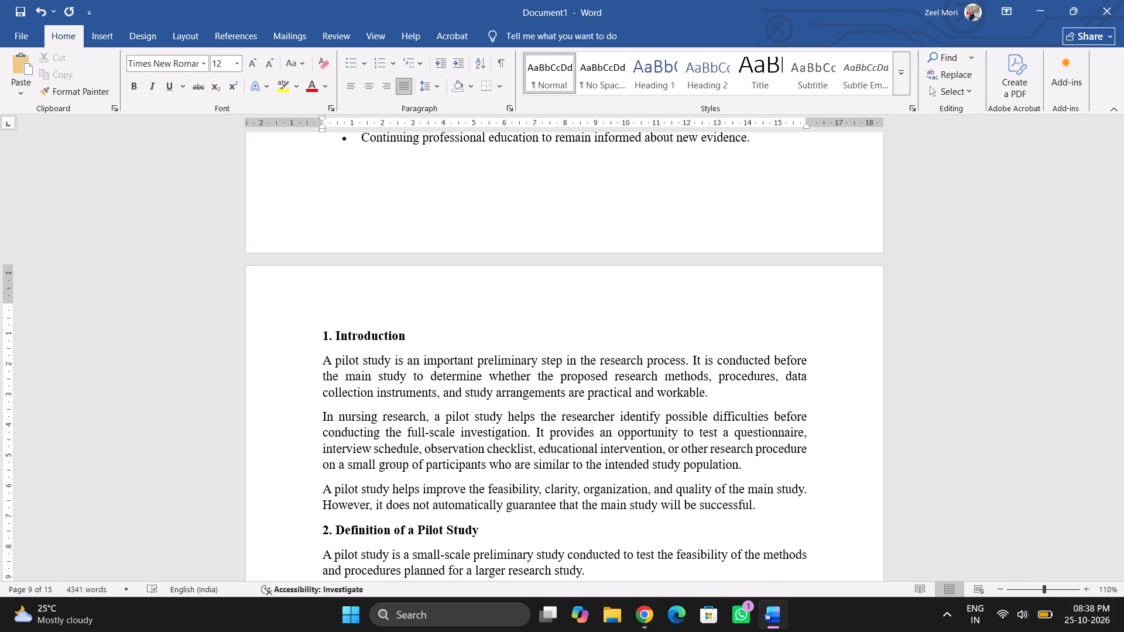
key(shift+p)
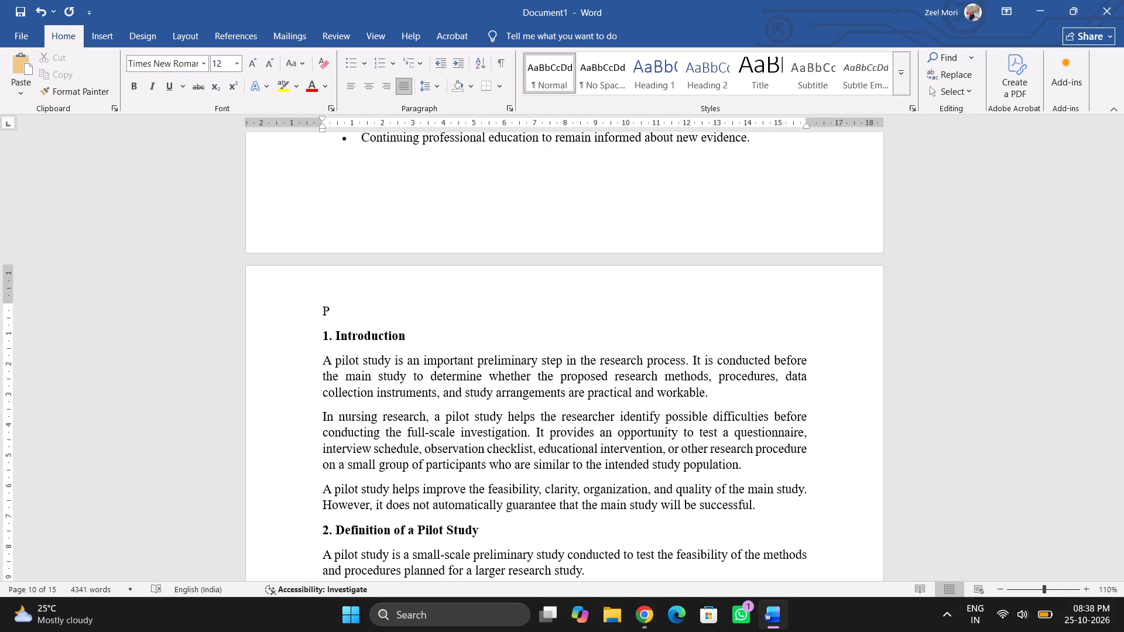
text(ILO)
text(T)
key(space)
text(STUDY)
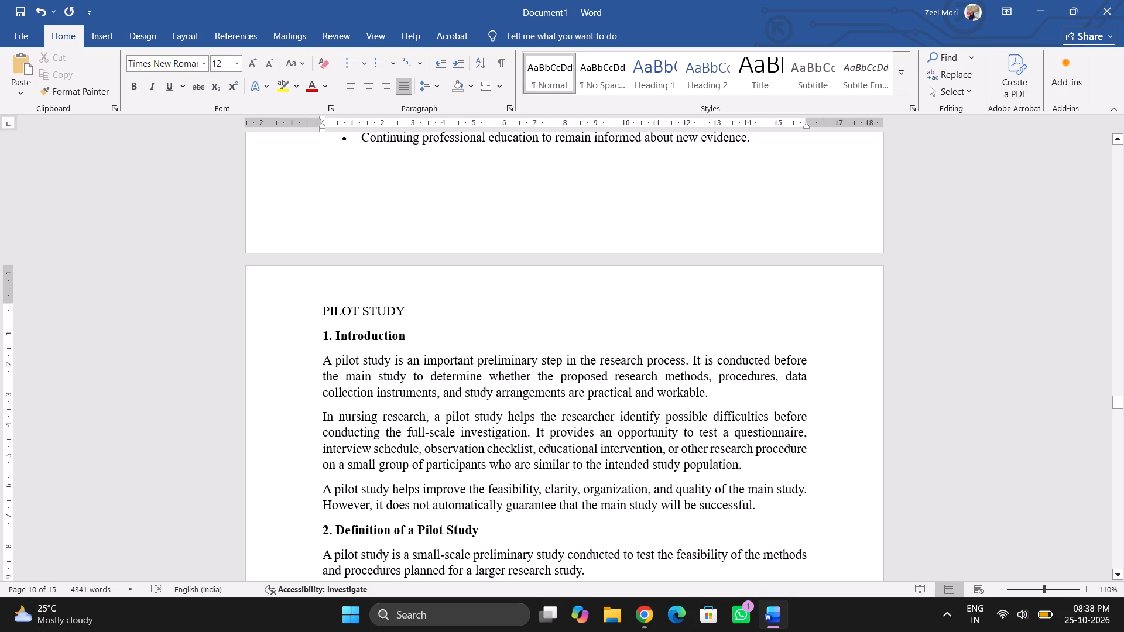
Make the "PILOT STUDY" title bold and centre it.
drag(410, 308, 313, 307)
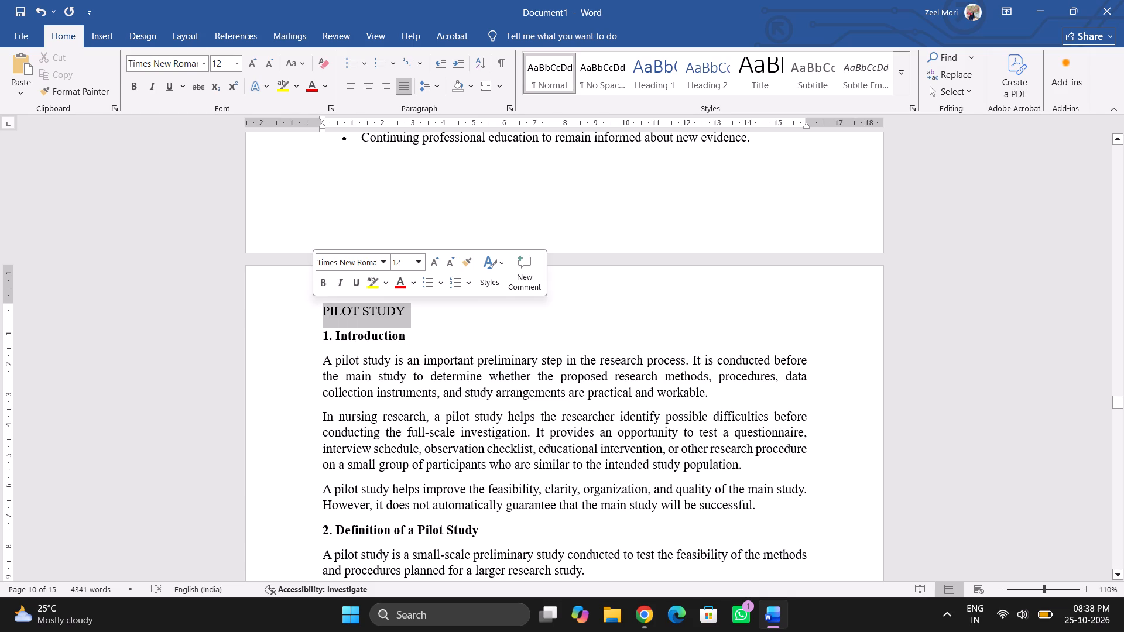
click(323, 284)
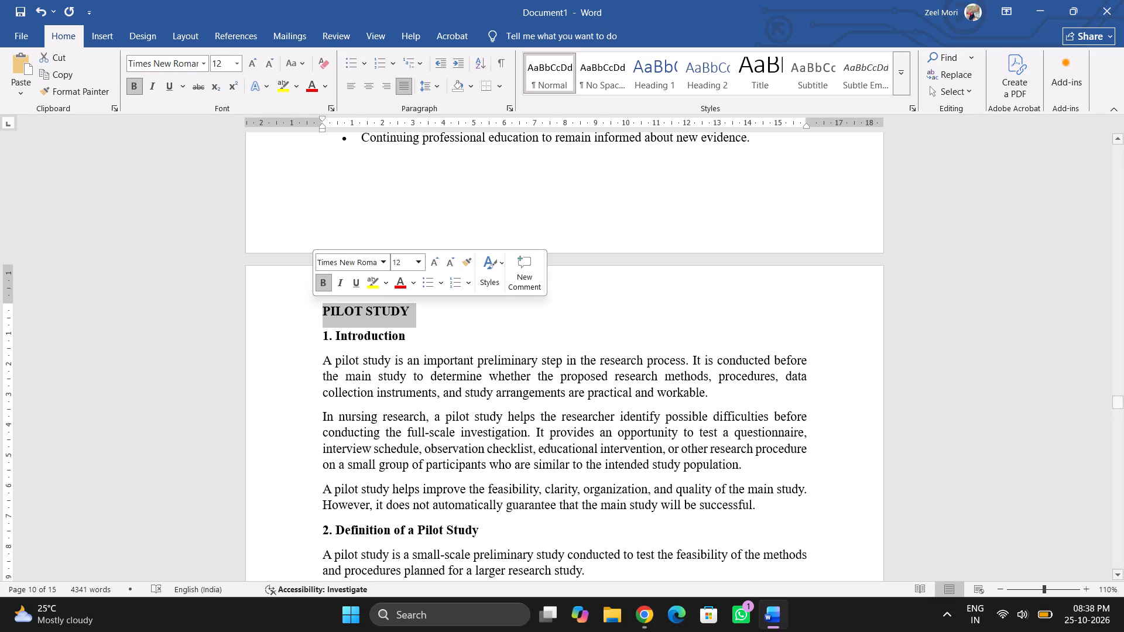
click(374, 81)
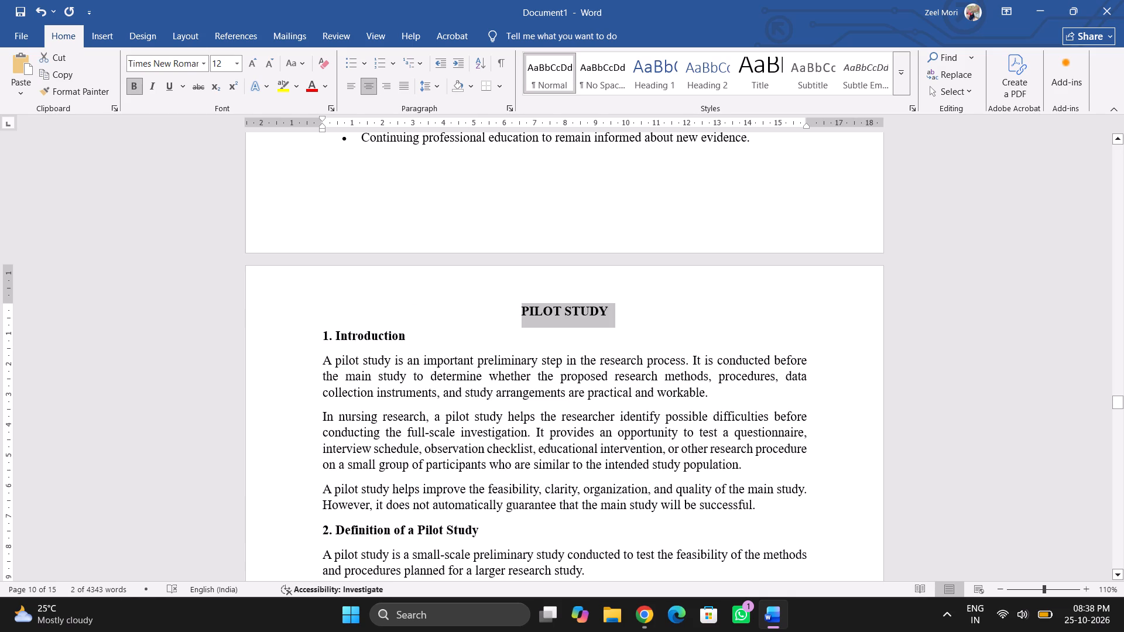
click(551, 371)
Convert the "Evidence-Based Practice (EBP) in Research" title on the first page to uppercase and centre it.
scroll(551, 371, up, 15)
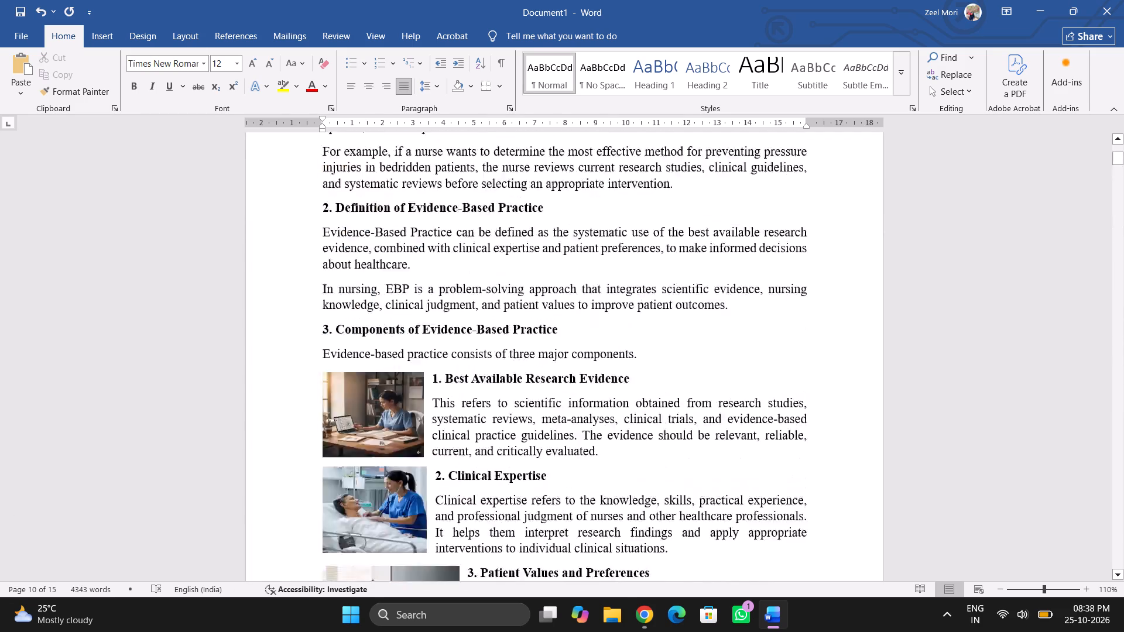
scroll(551, 371, up, 5)
click(567, 190)
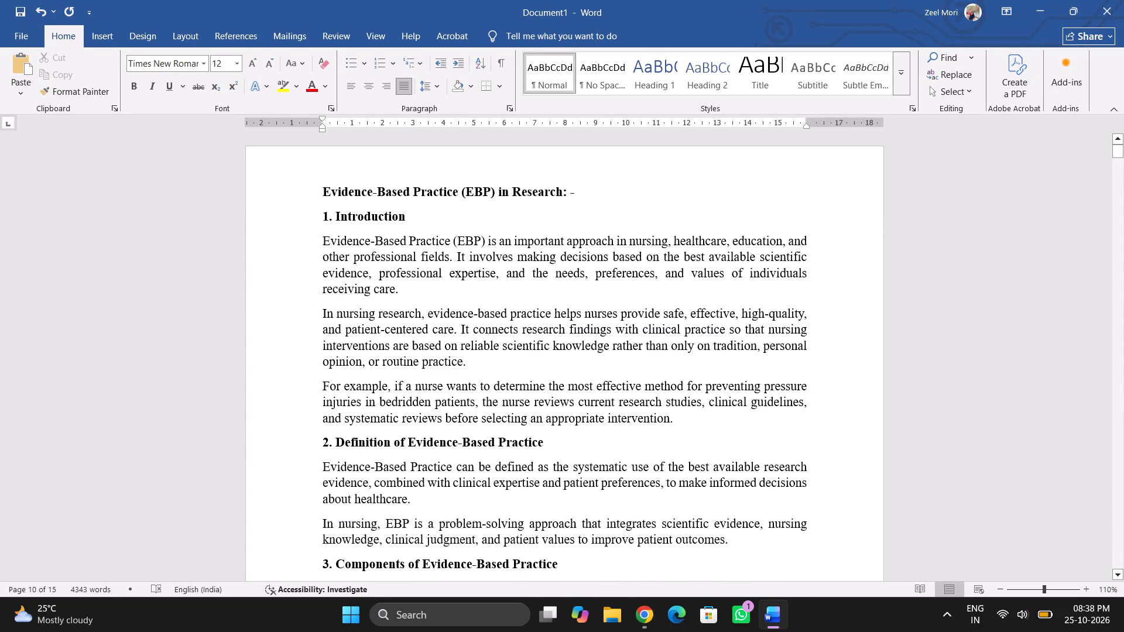
drag(581, 193, 322, 202)
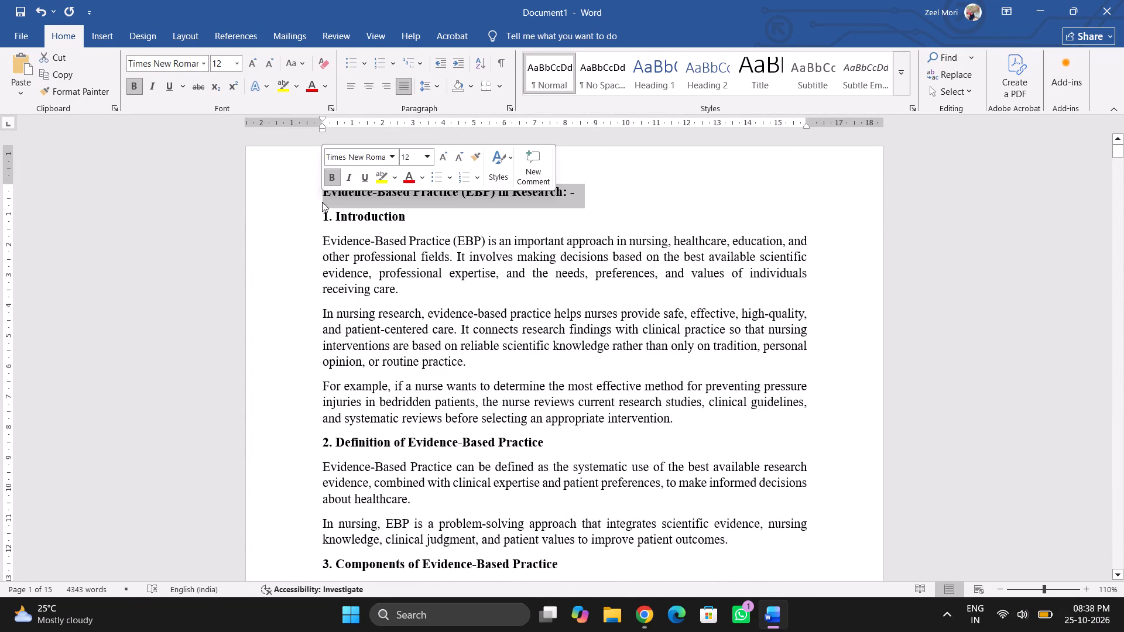
click(297, 59)
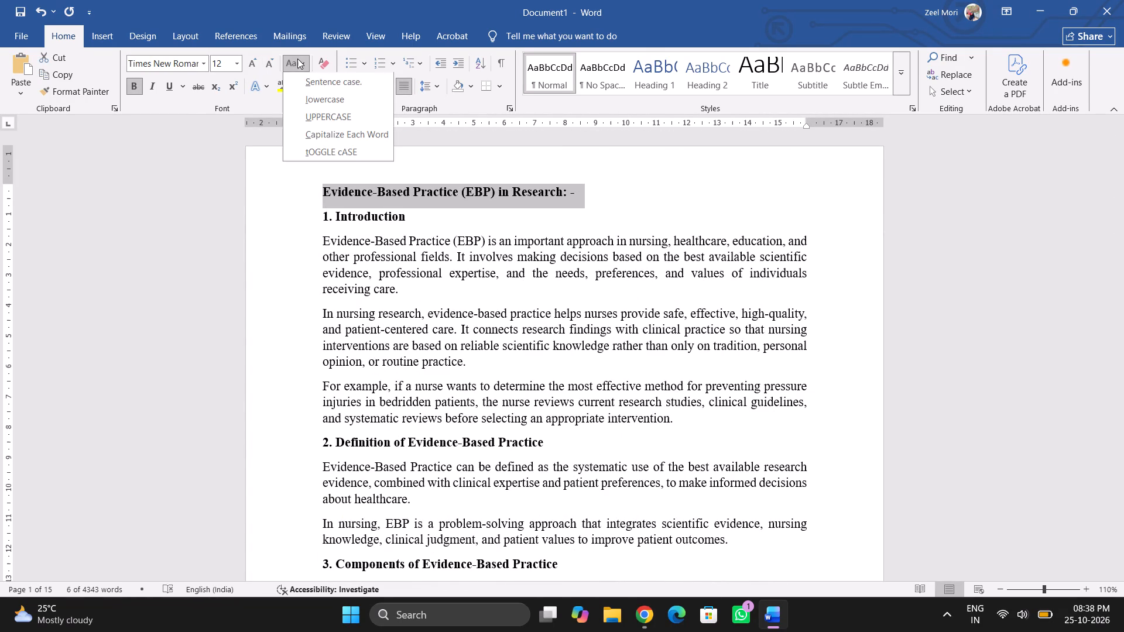
click(323, 120)
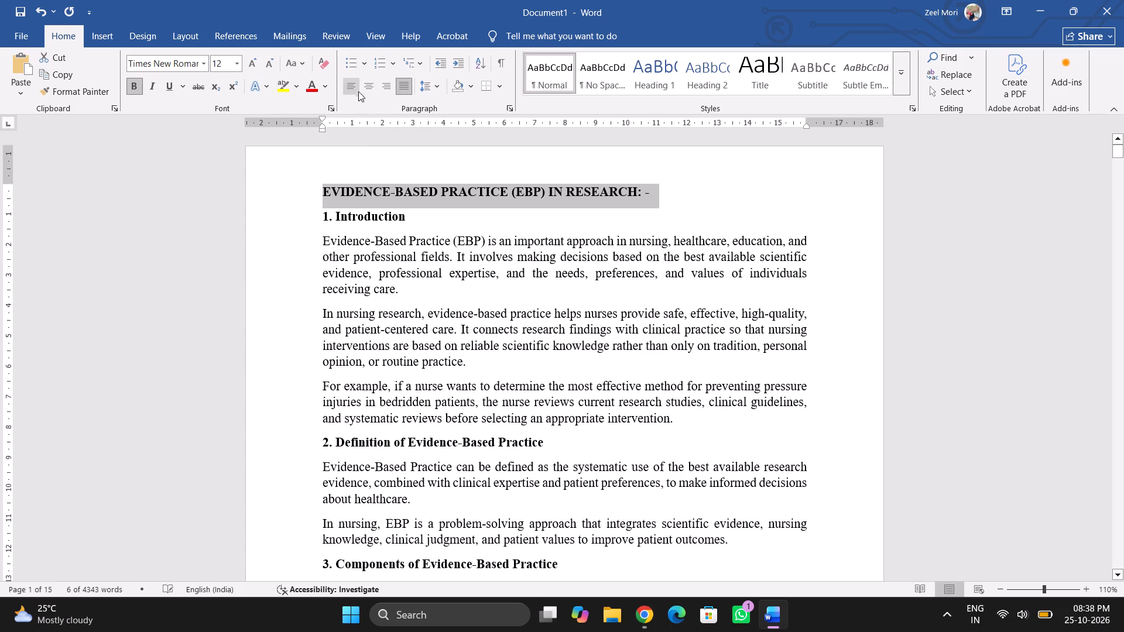
click(371, 84)
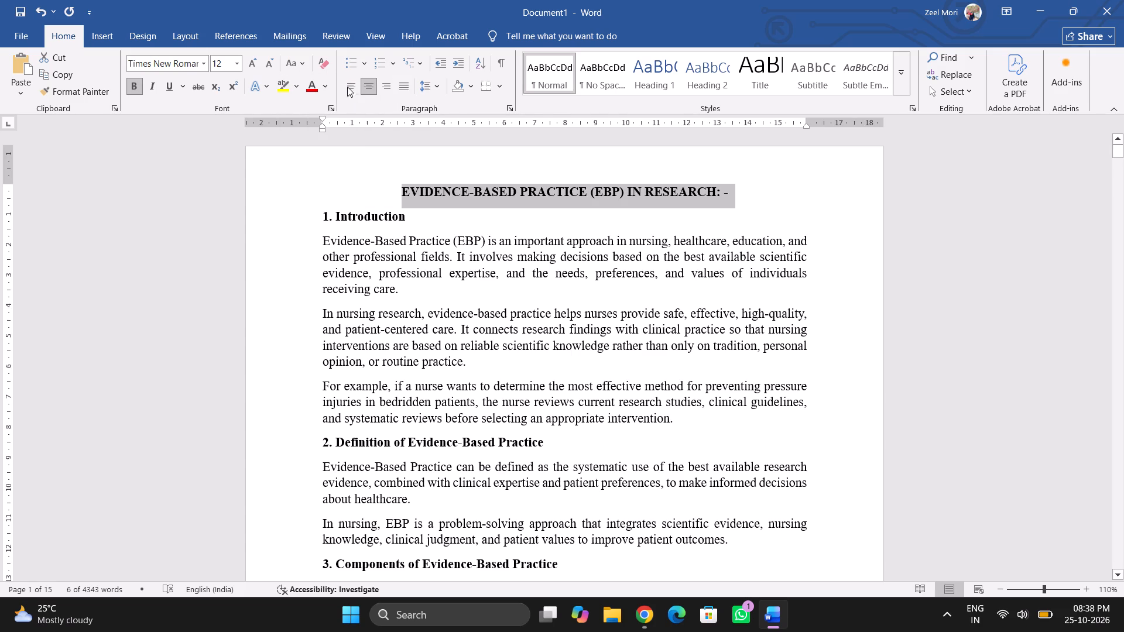
Set up a page border with a solid 3 pt line on all four sides for the whole document, using the 3-D then Custom setting.
click(105, 28)
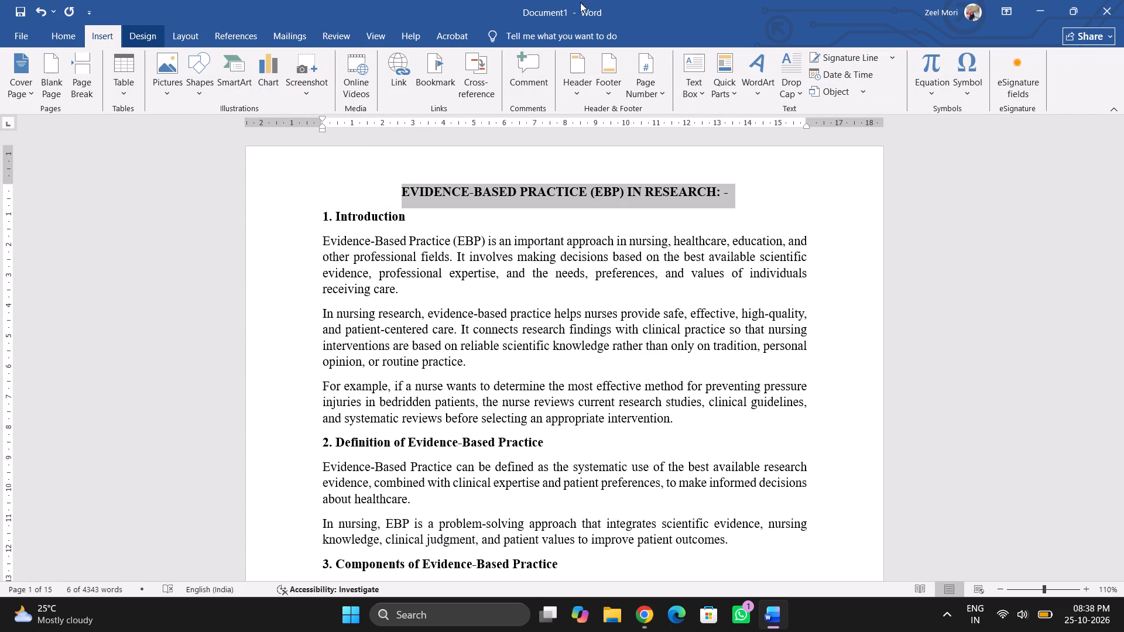
click(148, 33)
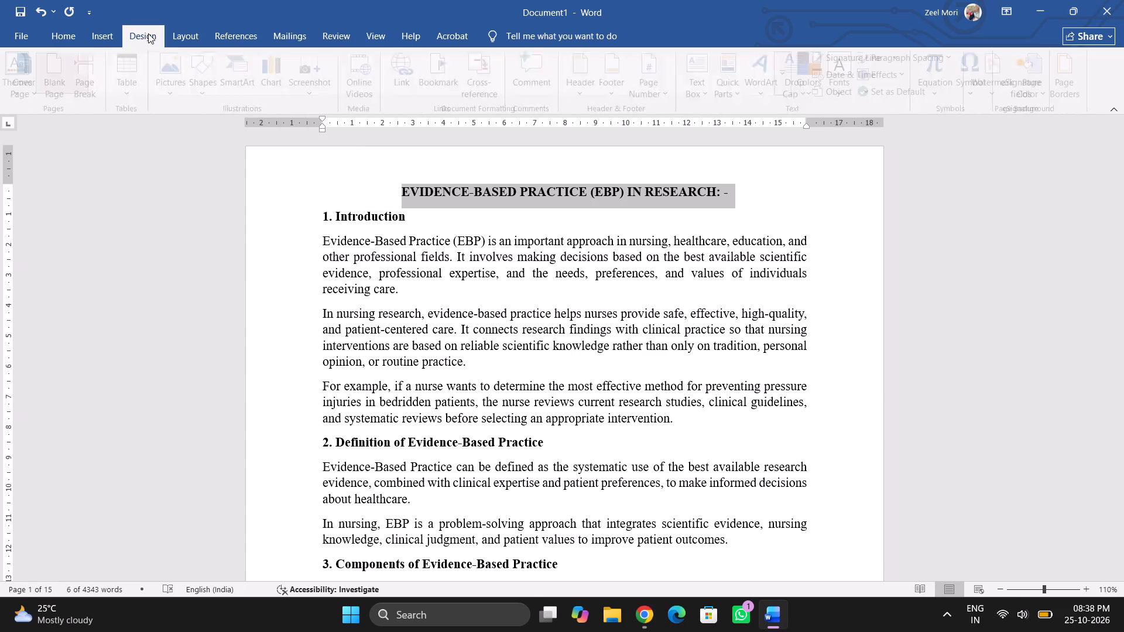
click(1077, 94)
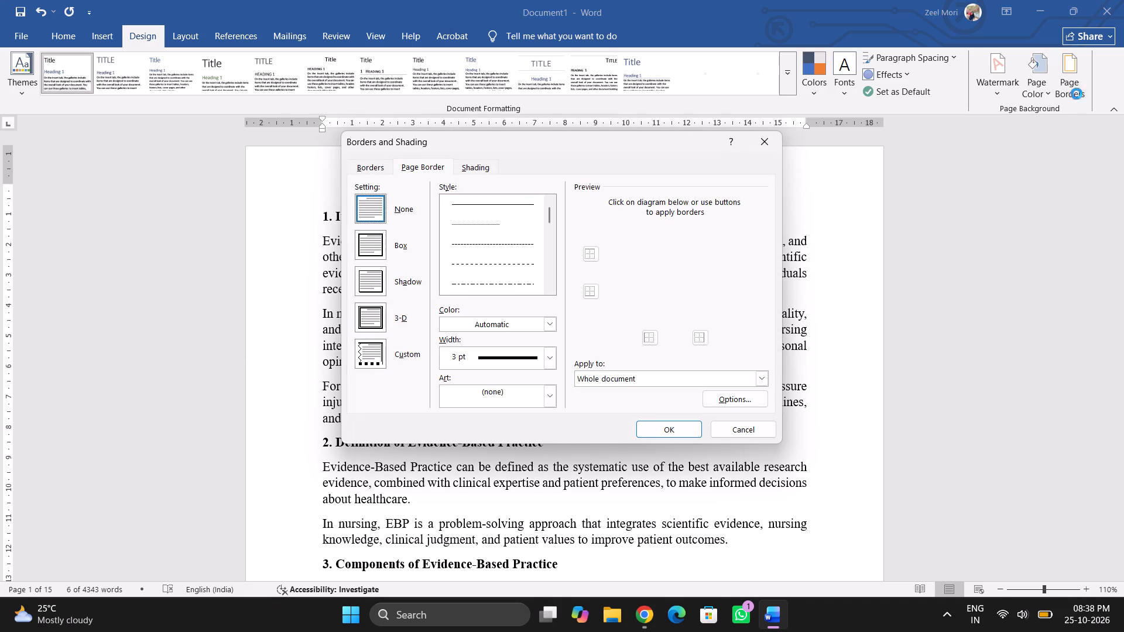
click(386, 351)
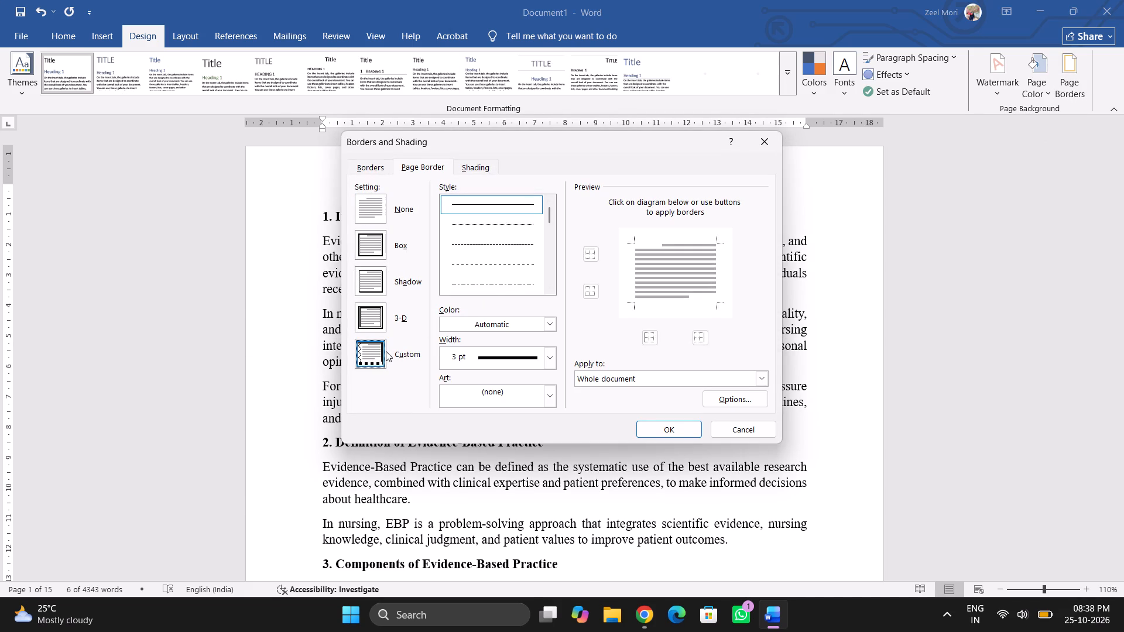
click(552, 355)
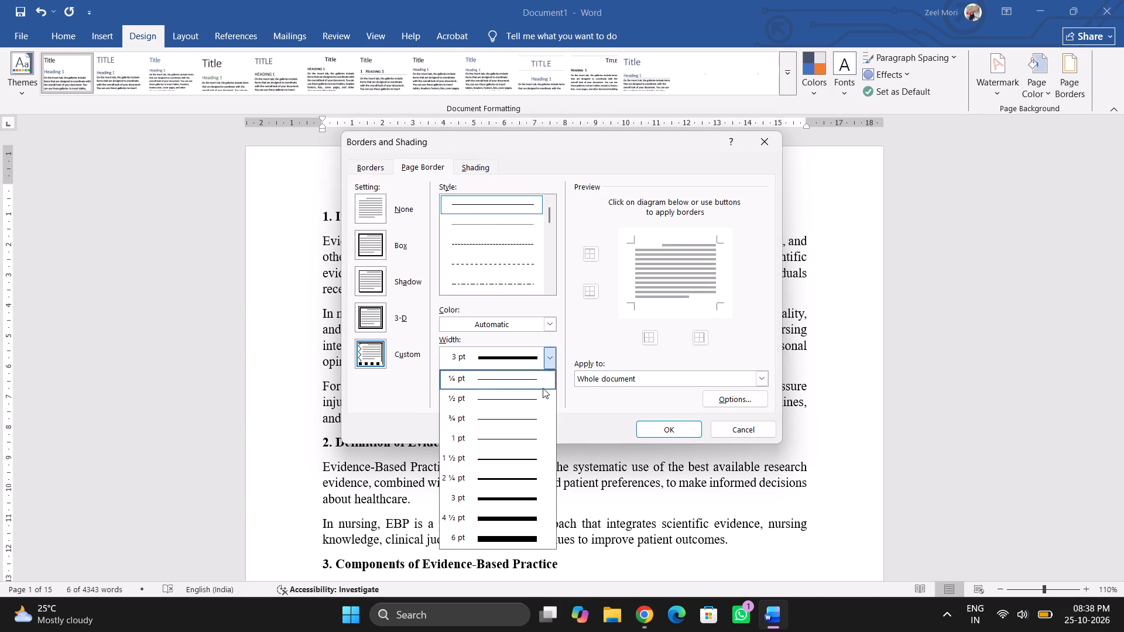
scroll(514, 472, down, 1)
click(363, 308)
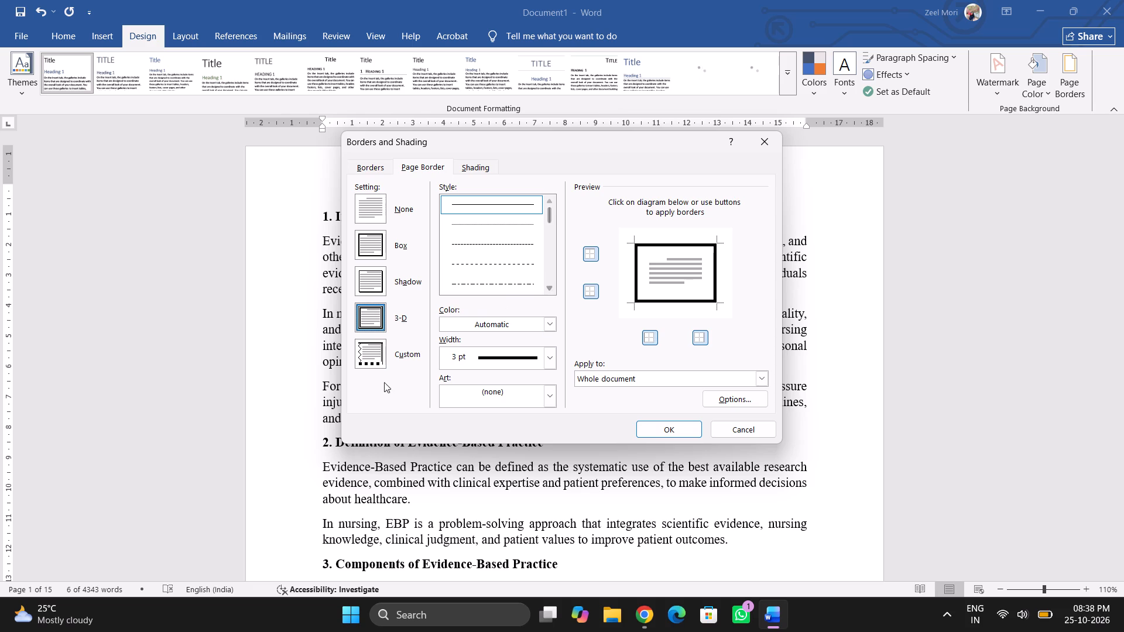
click(372, 359)
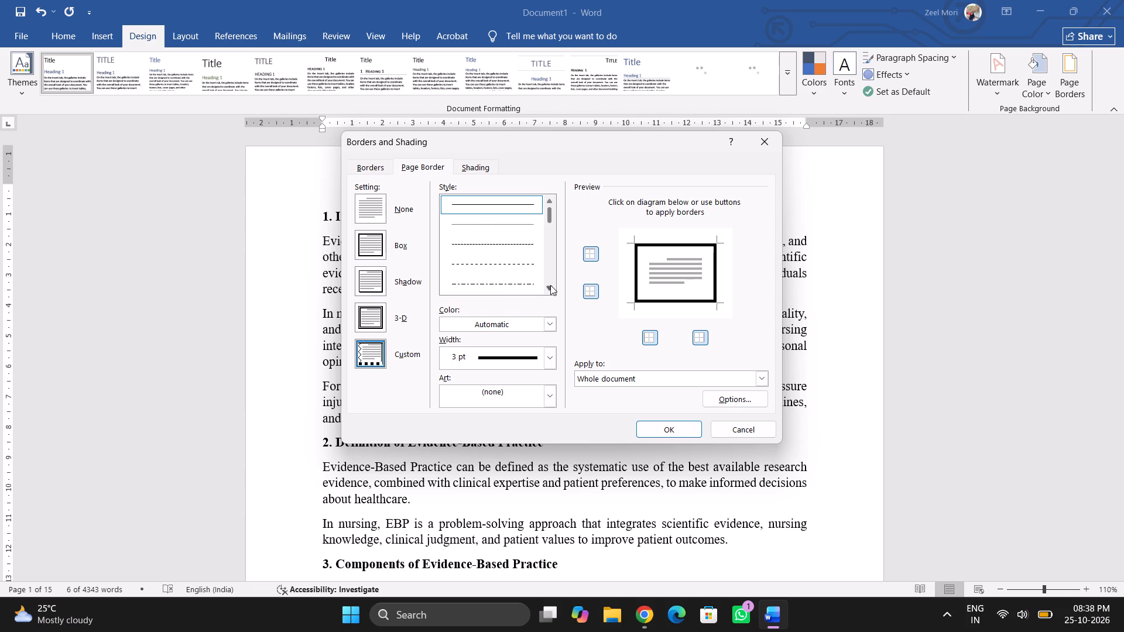
Choose a triple-line style at 6 pt width in the custom page border settings and apply the border to the whole document.
double_click(550, 285)
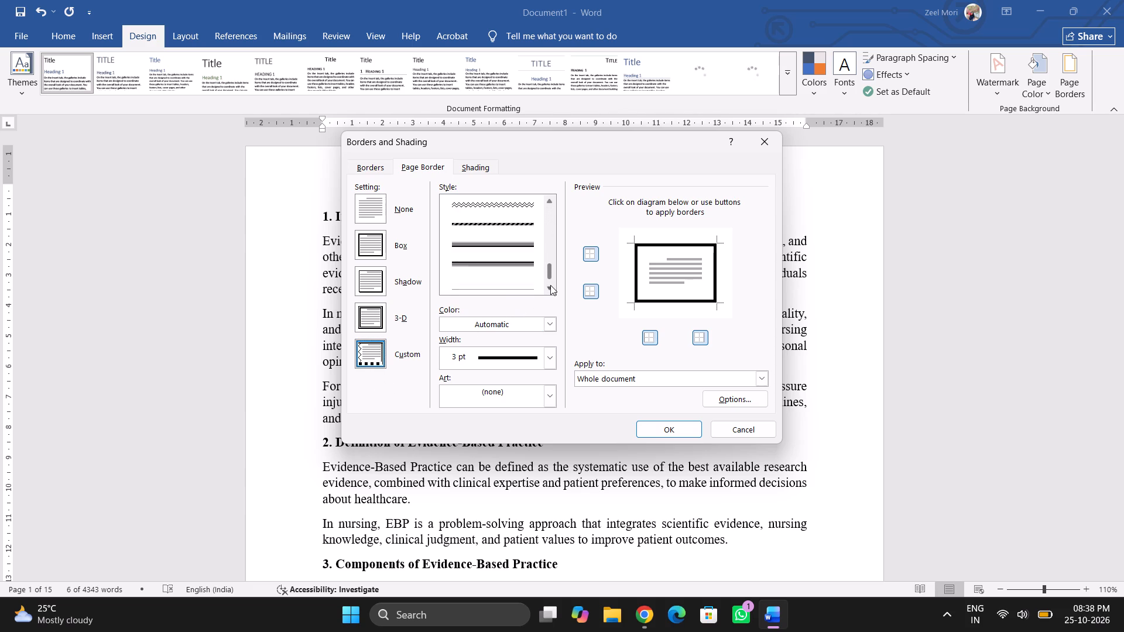
click(508, 205)
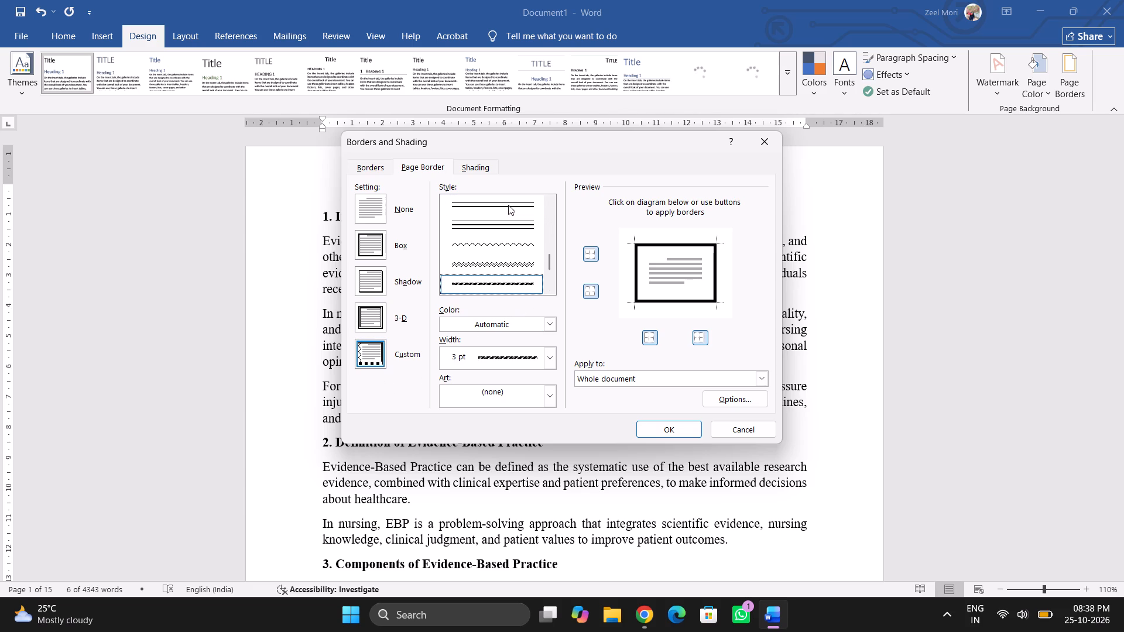
click(495, 262)
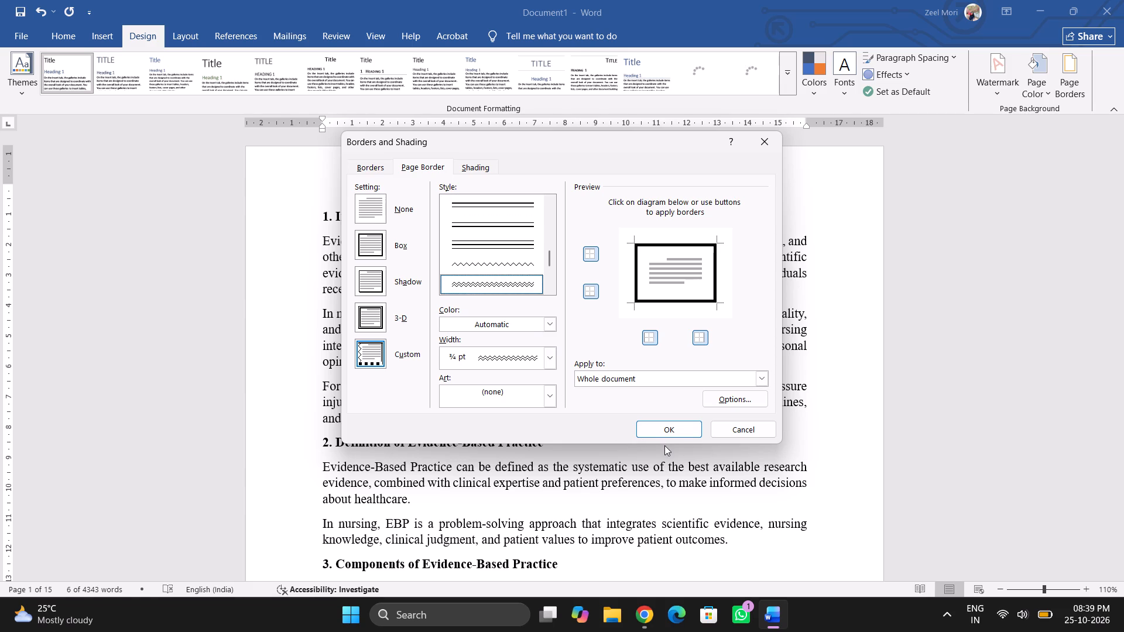
click(546, 363)
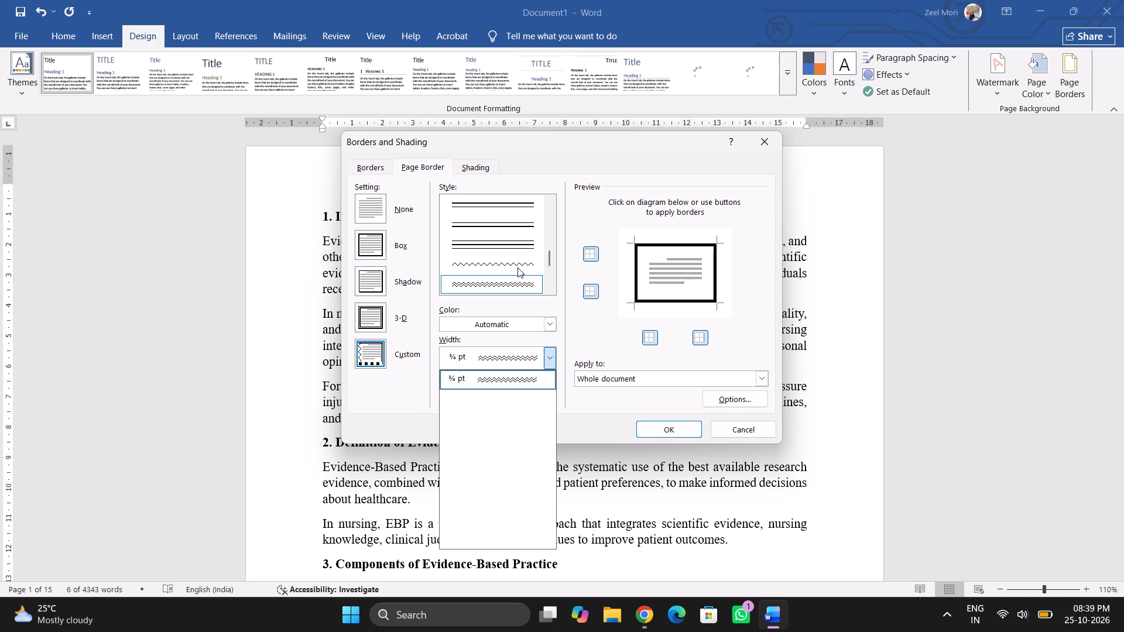
click(518, 267)
click(515, 256)
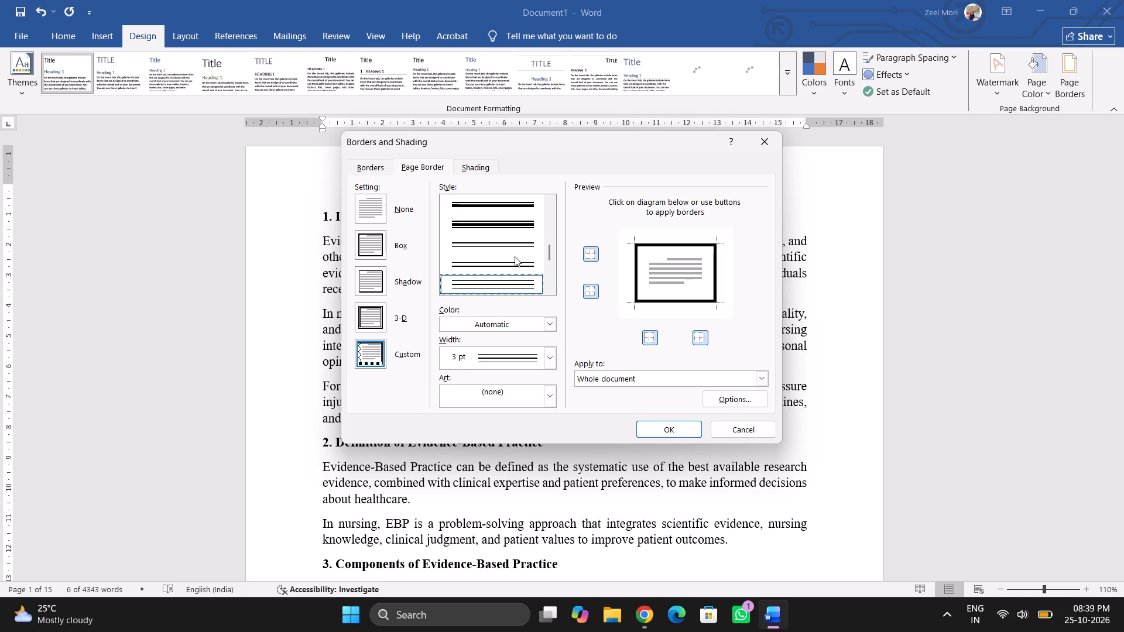
click(551, 360)
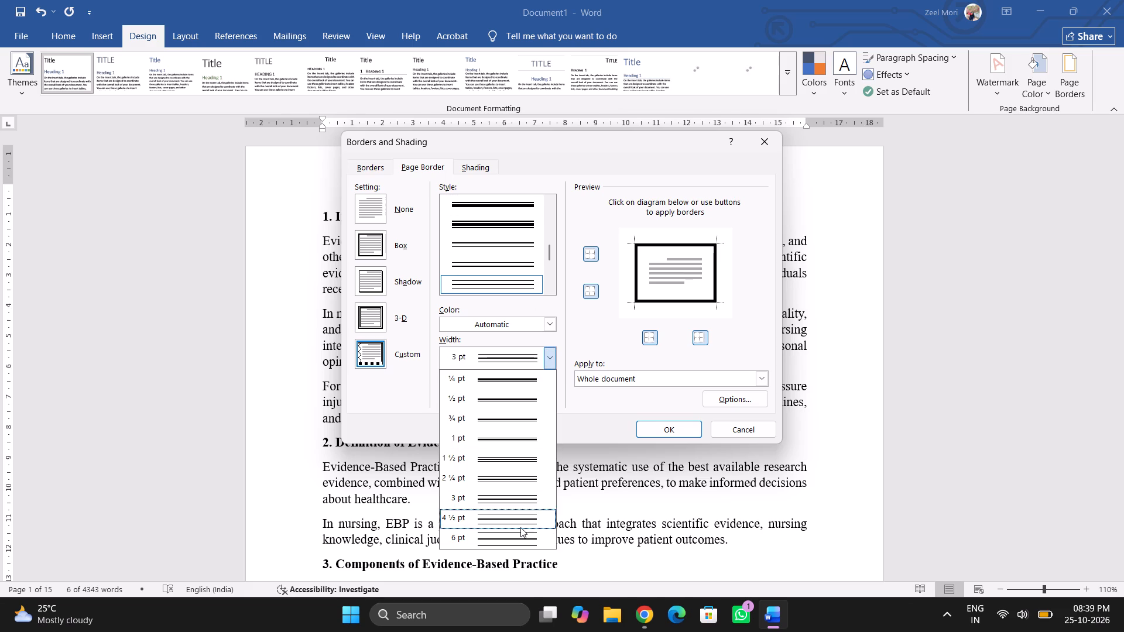
click(520, 531)
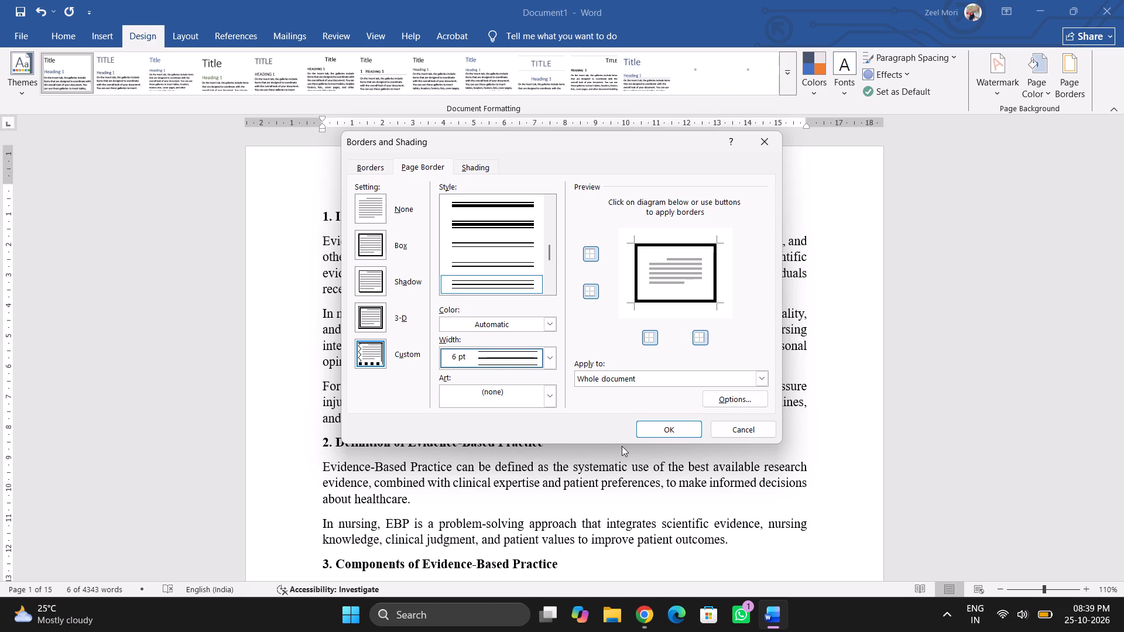
click(656, 429)
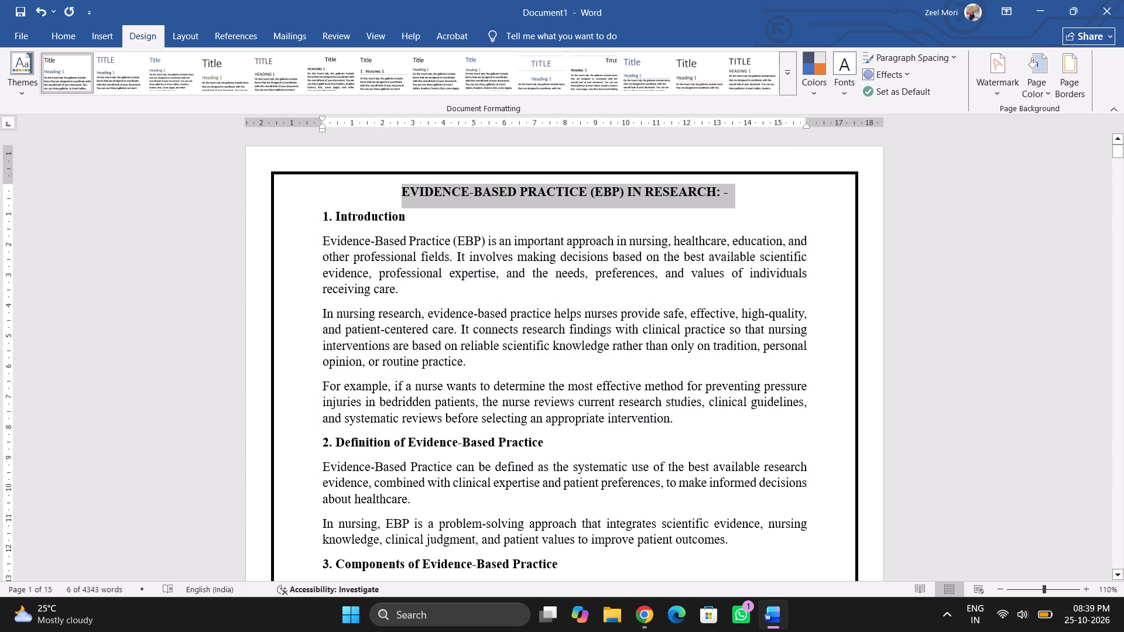
Check the page border throughout the document, down to the end of the pilot study's ethical considerations section.
scroll(564, 434, down, 16)
scroll(564, 434, down, 11)
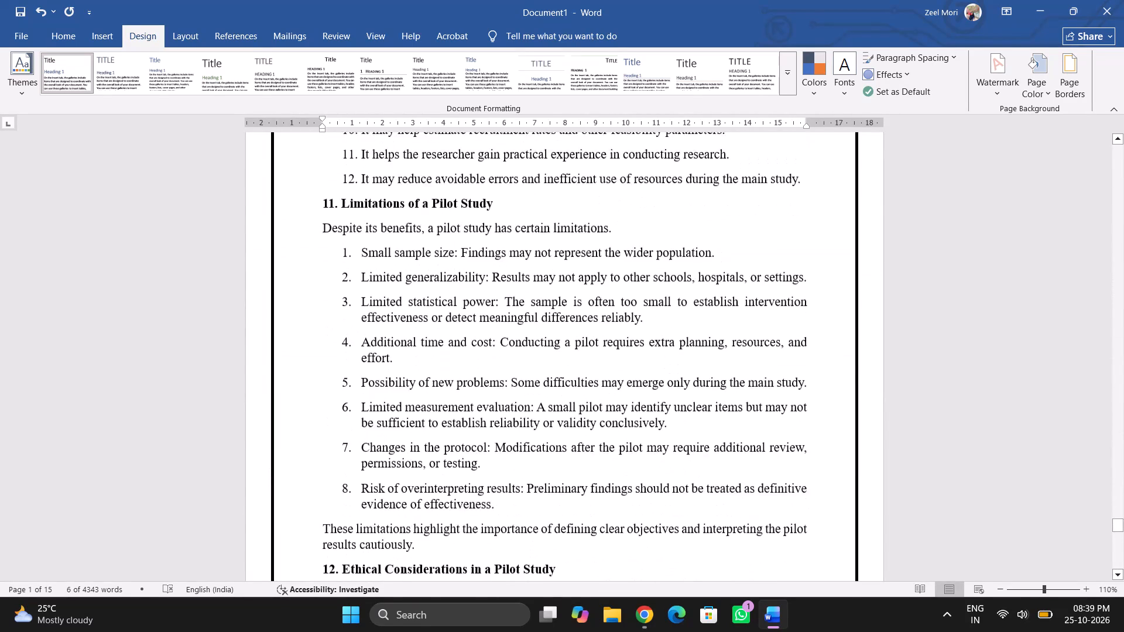
scroll(564, 434, down, 16)
scroll(564, 434, up, 3)
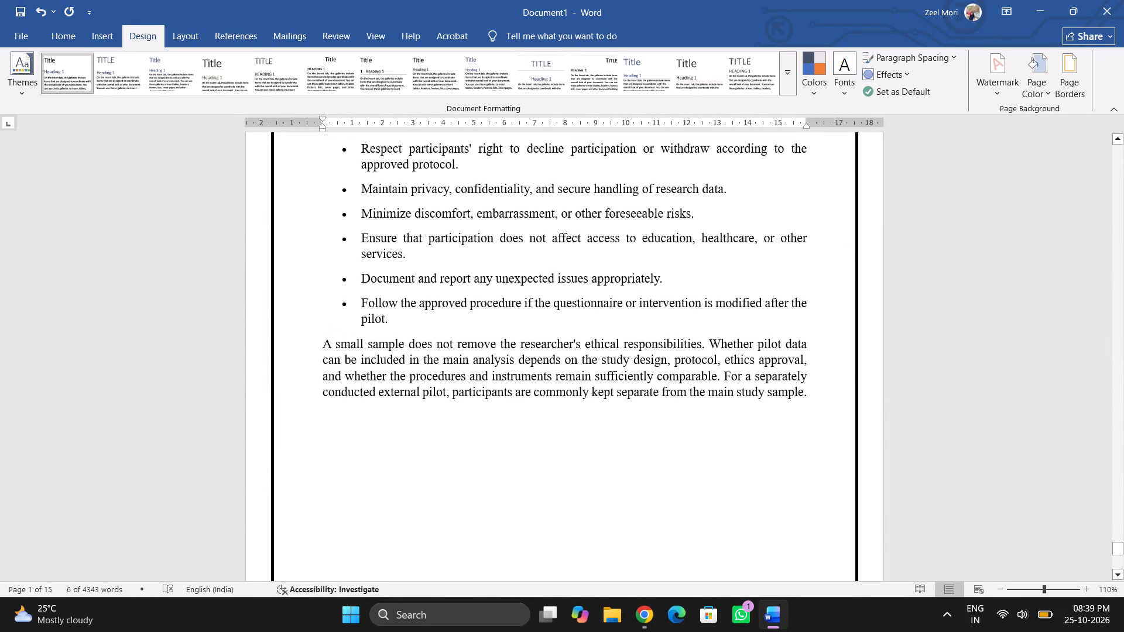
scroll(564, 434, up, 2)
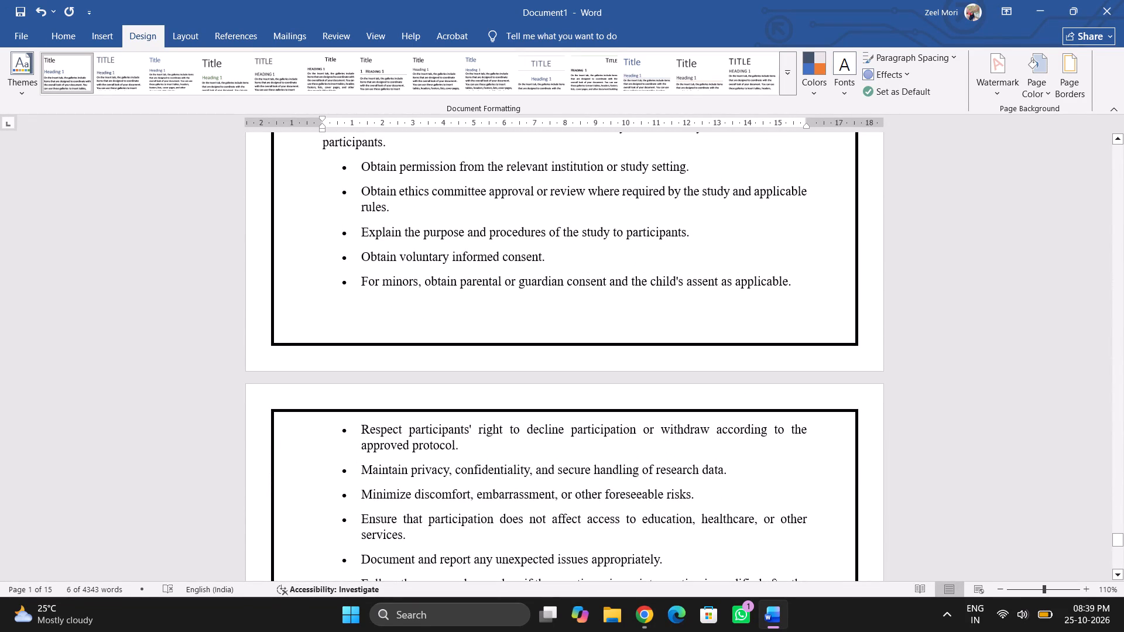
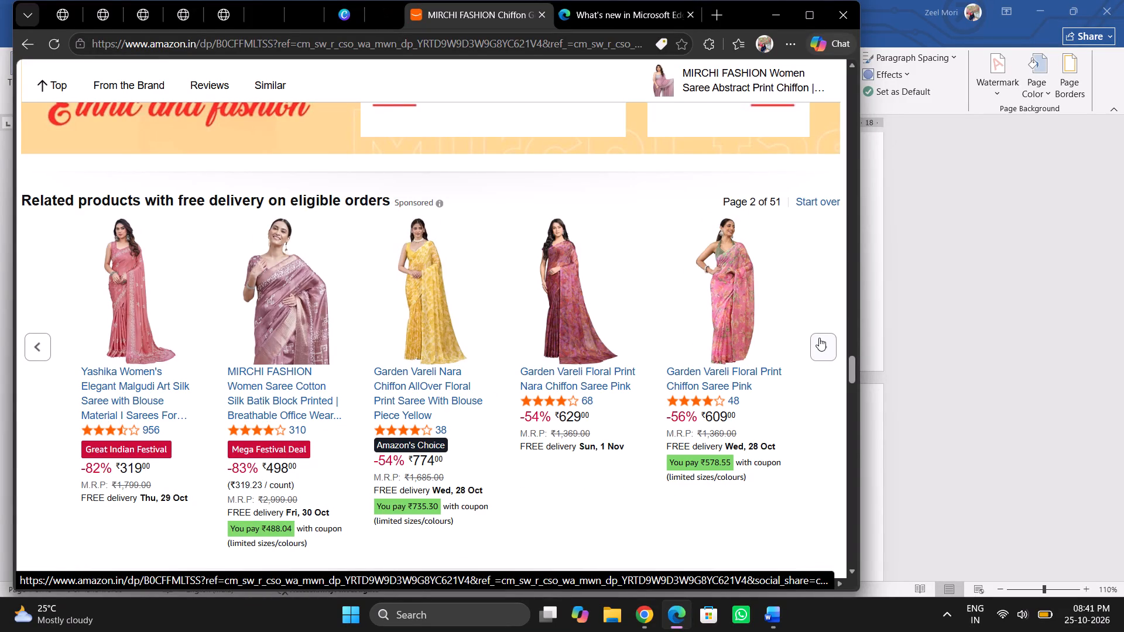
Browse further pages of related sarees in the Edge browser and open the Garden Vareli Floral Print Nara Chiffon Saree listing.
click(819, 338)
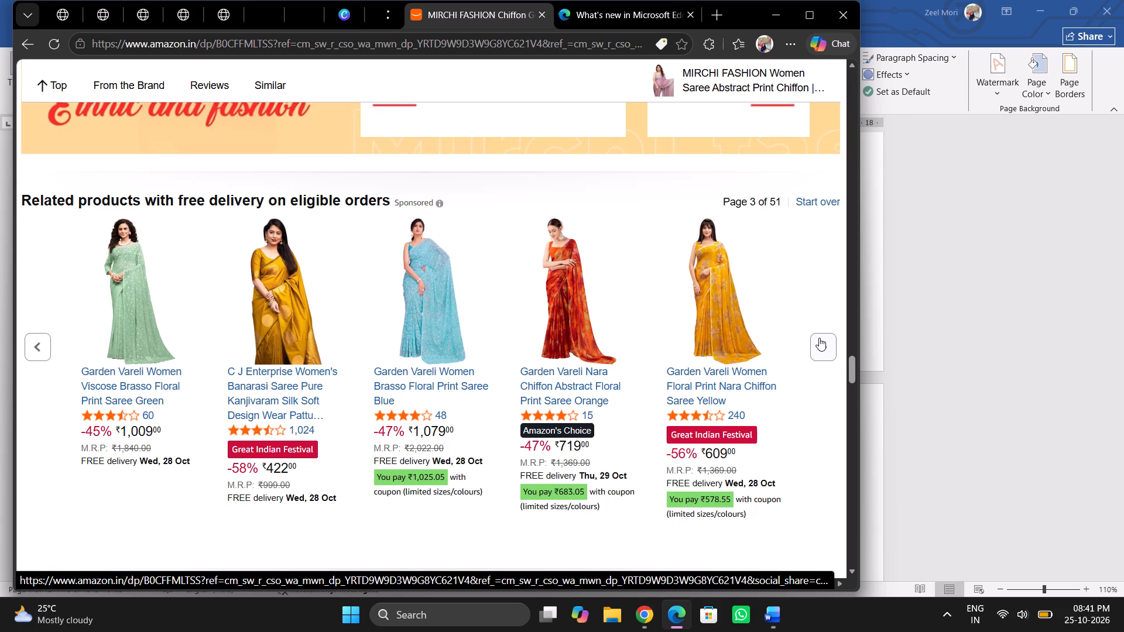
click(819, 338)
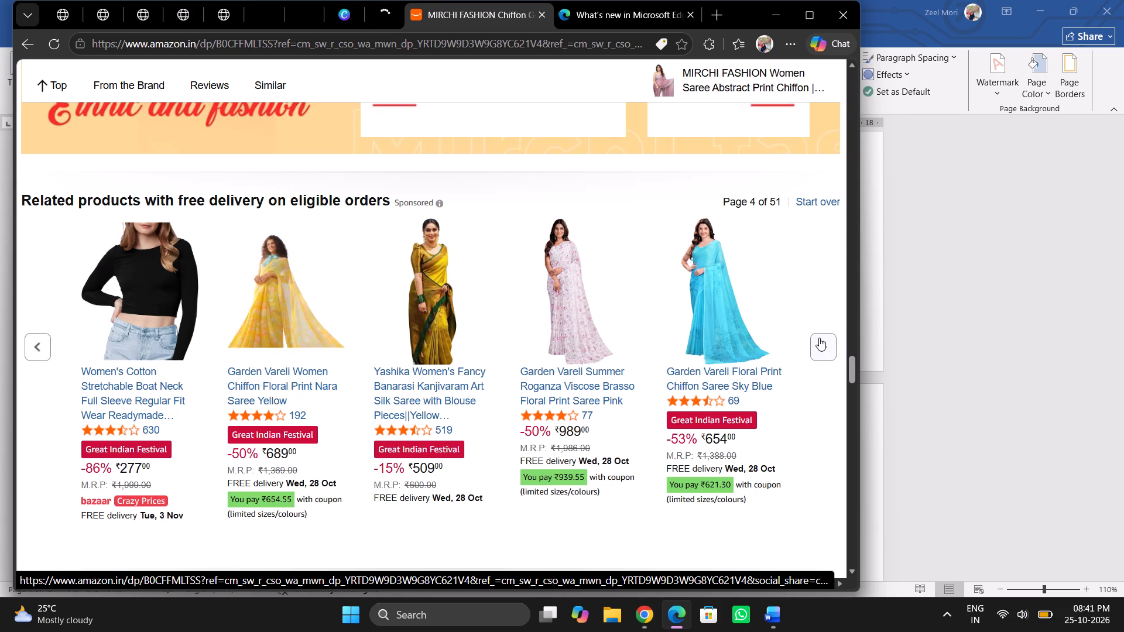
click(819, 338)
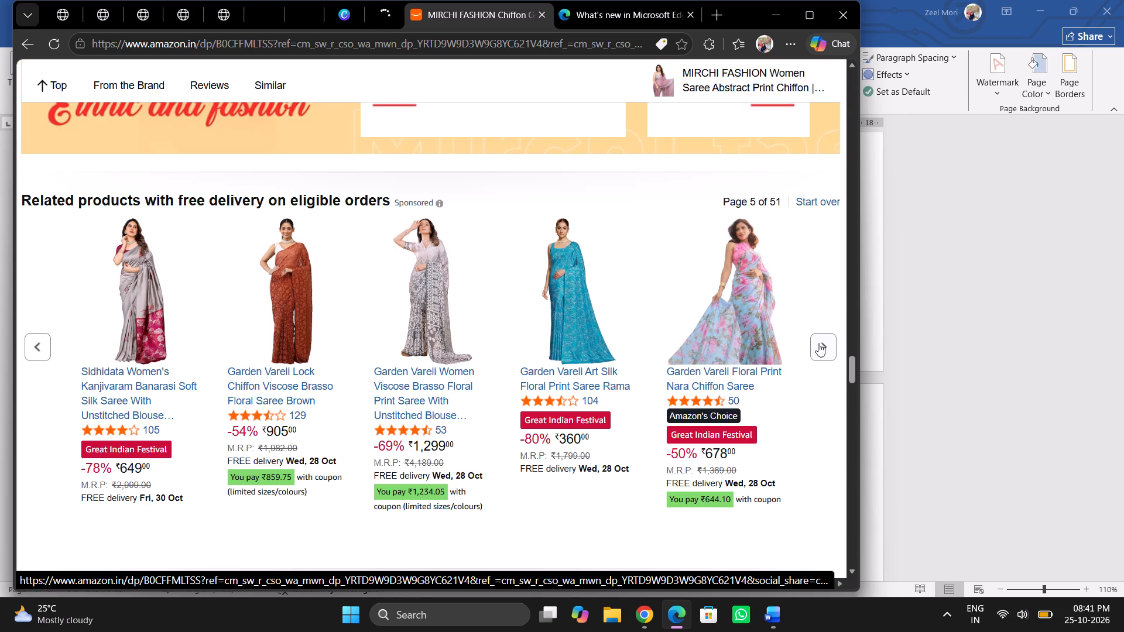
click(746, 346)
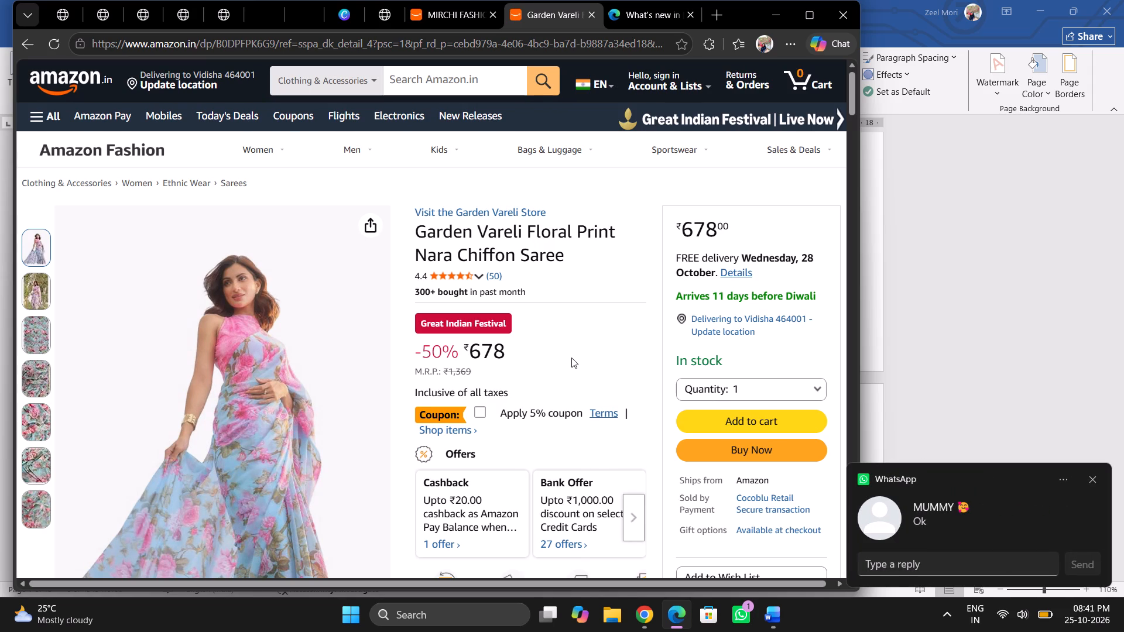
Examine the saree's product details, brand description, customer reviews and the similar items suggested down to the end of the listing.
scroll(571, 358, down, 5)
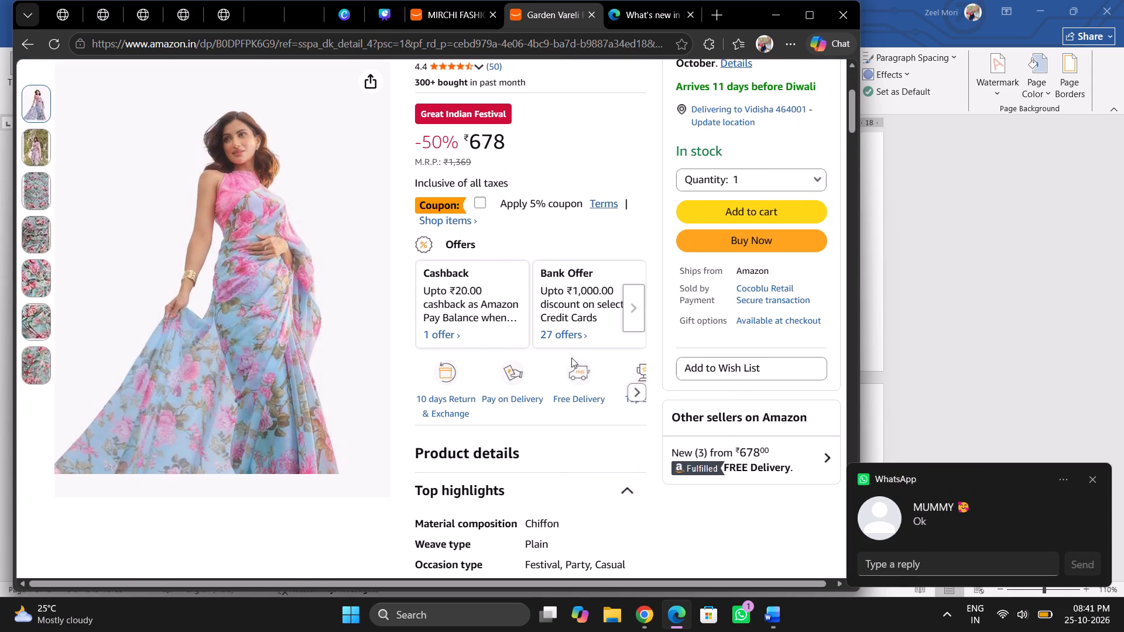
scroll(571, 358, down, 7)
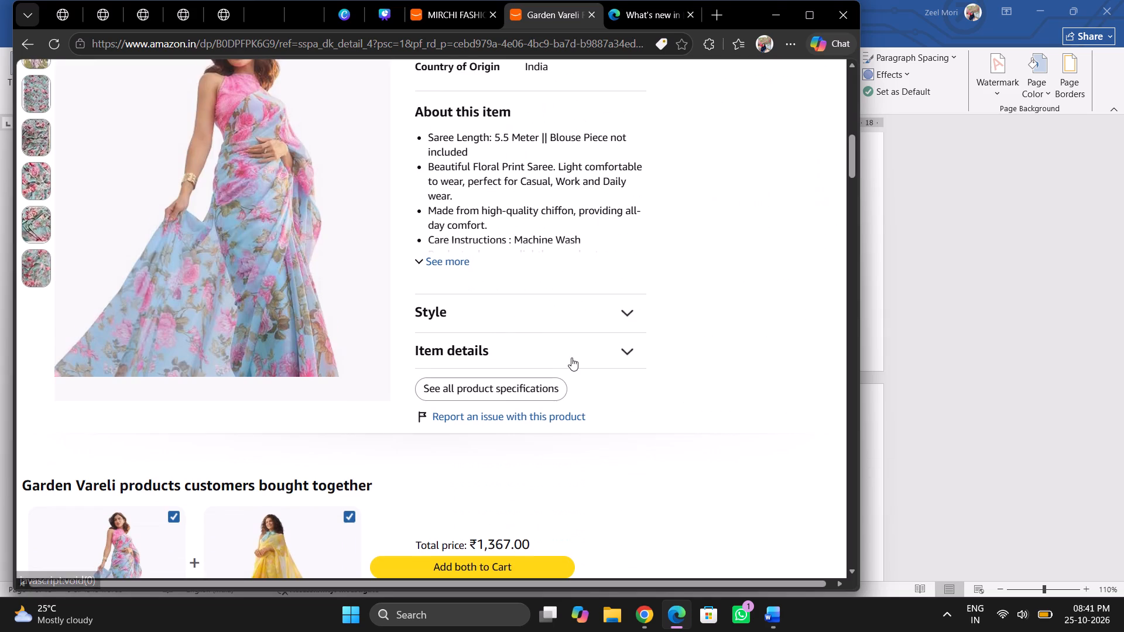
scroll(571, 358, down, 1)
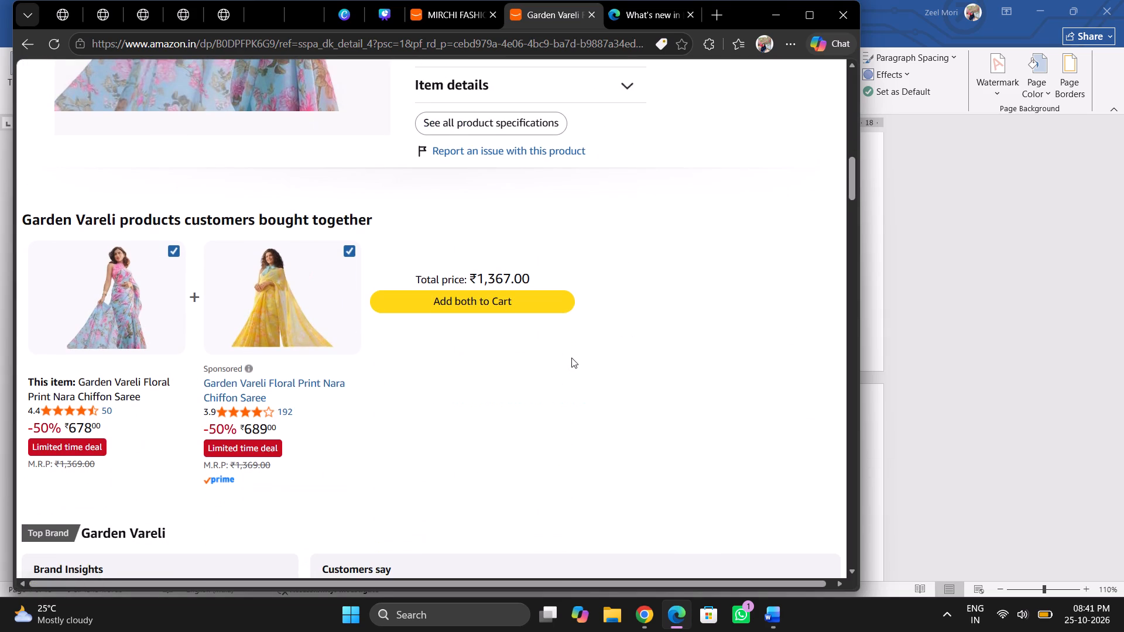
scroll(571, 358, down, 4)
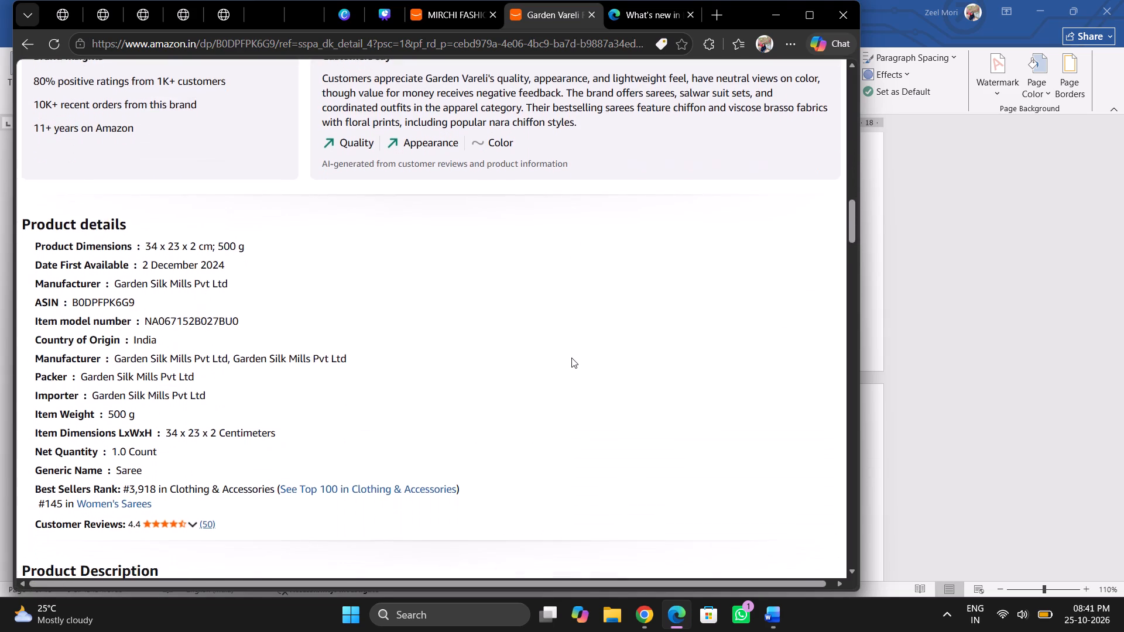
scroll(571, 358, down, 4)
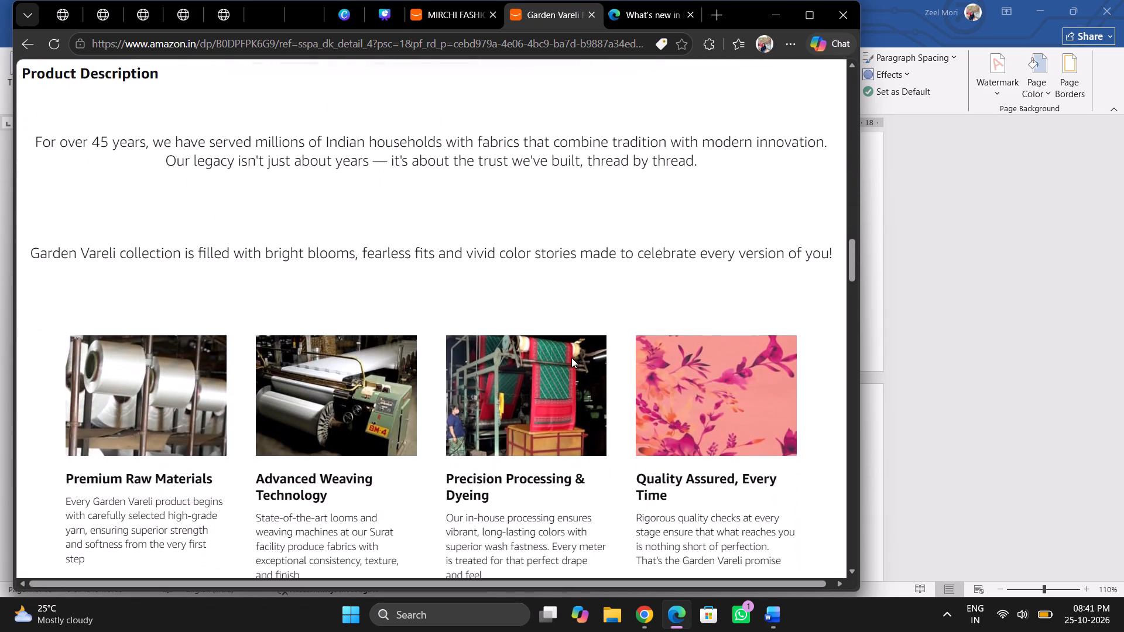
scroll(571, 358, down, 4)
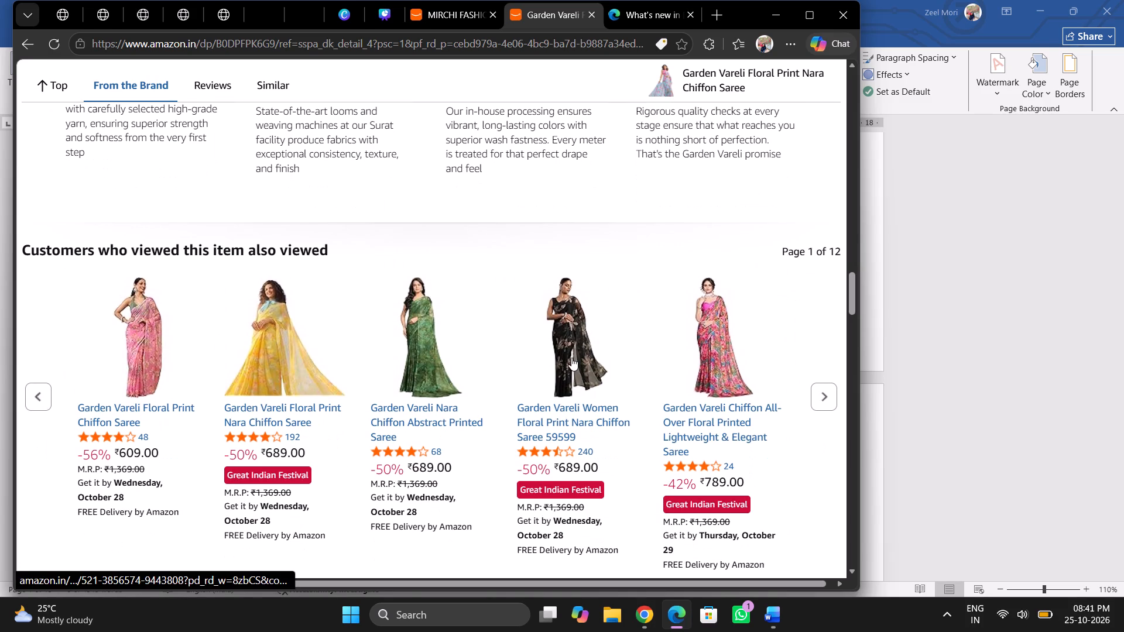
scroll(571, 358, down, 3)
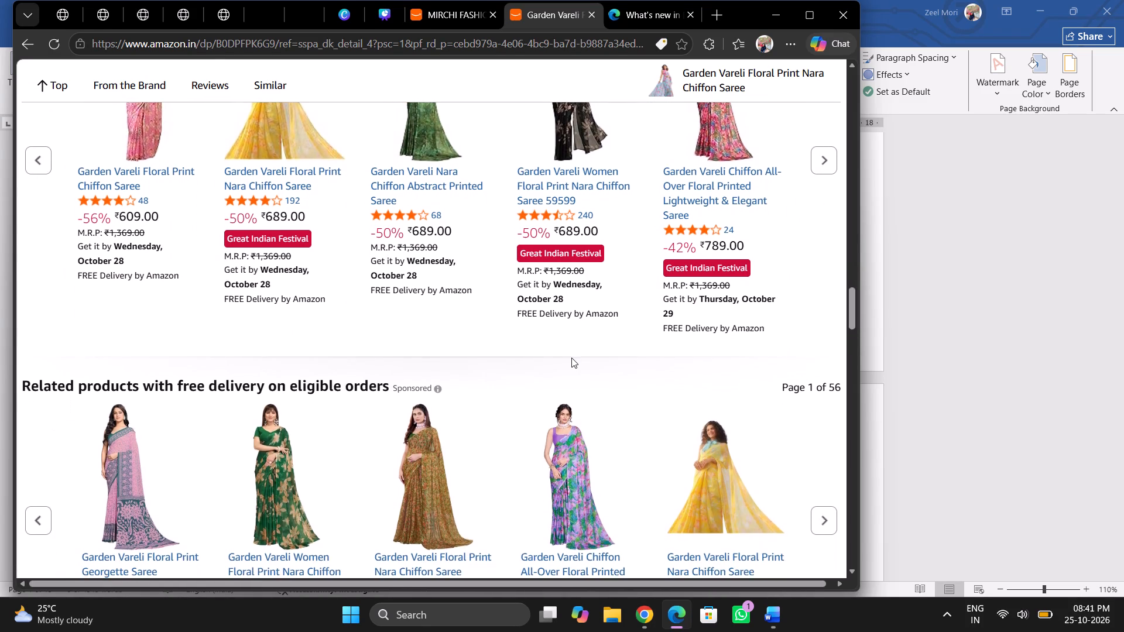
scroll(571, 358, down, 4)
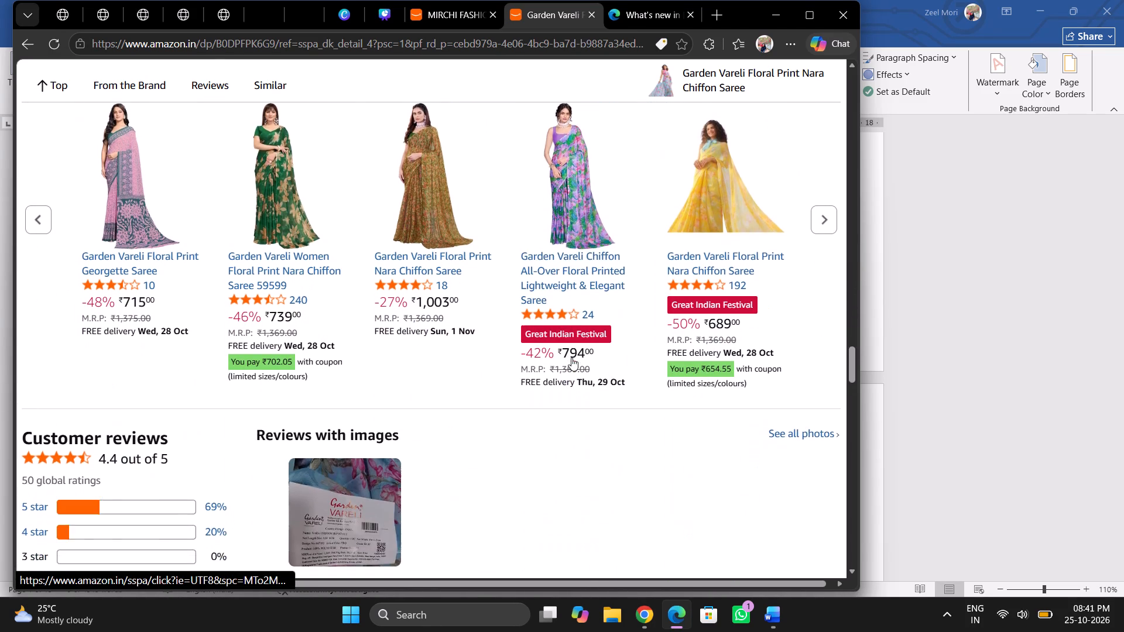
scroll(571, 358, down, 7)
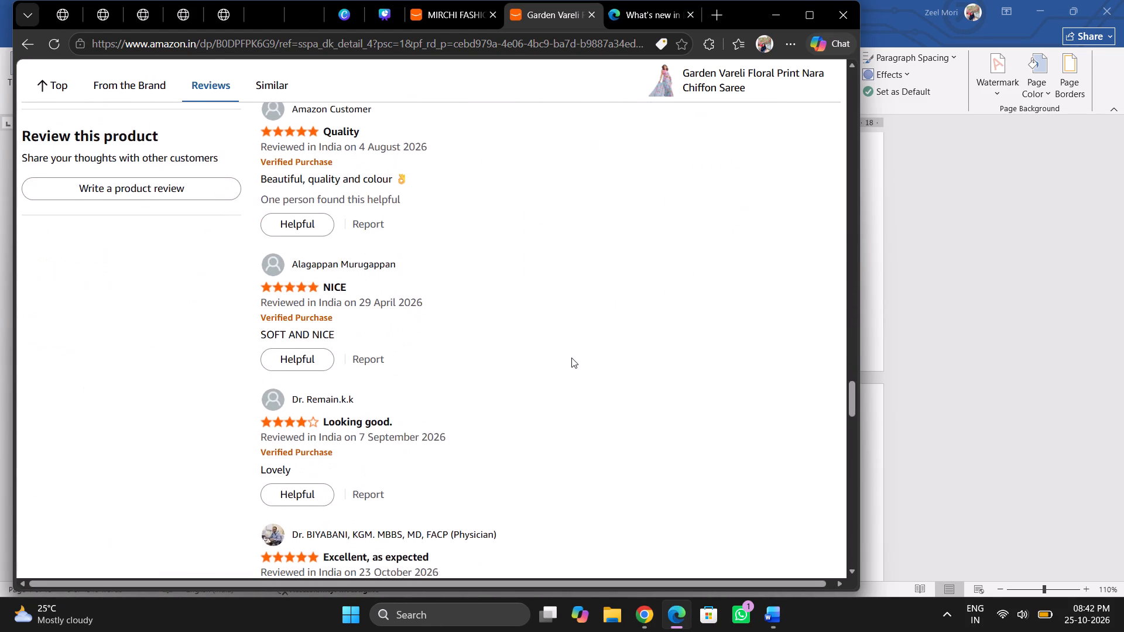
scroll(571, 358, down, 7)
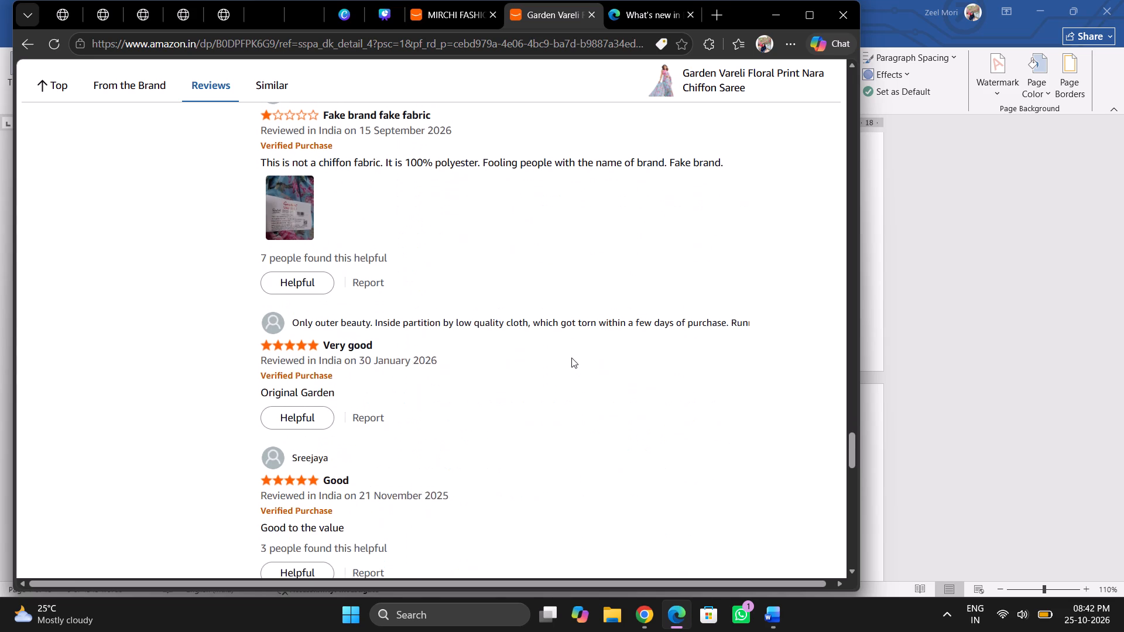
scroll(571, 358, down, 6)
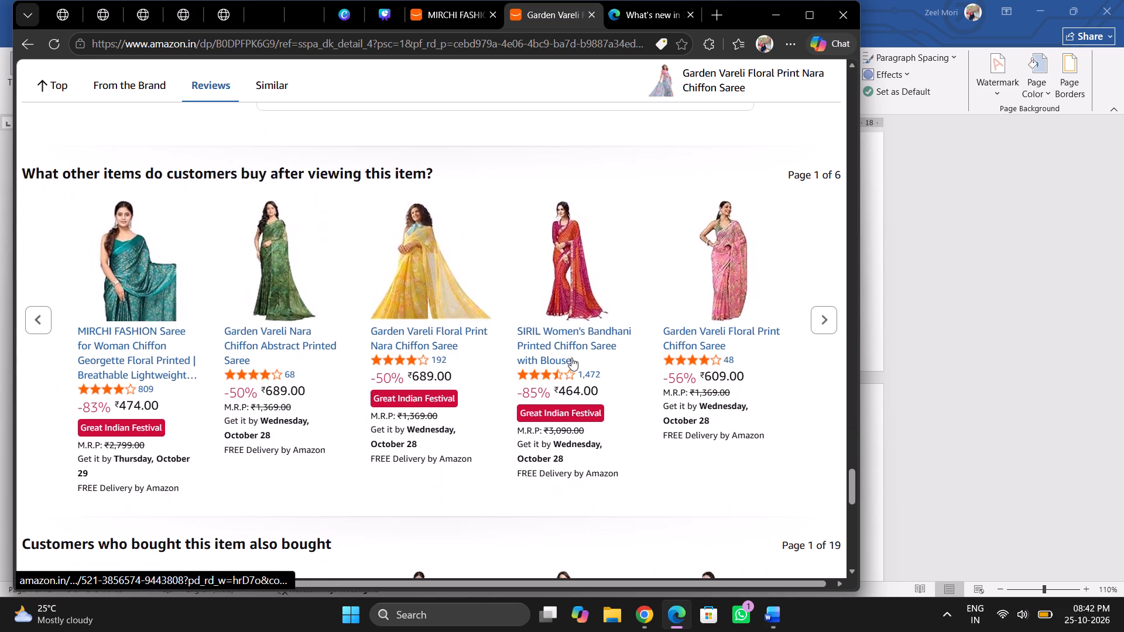
scroll(571, 358, down, 4)
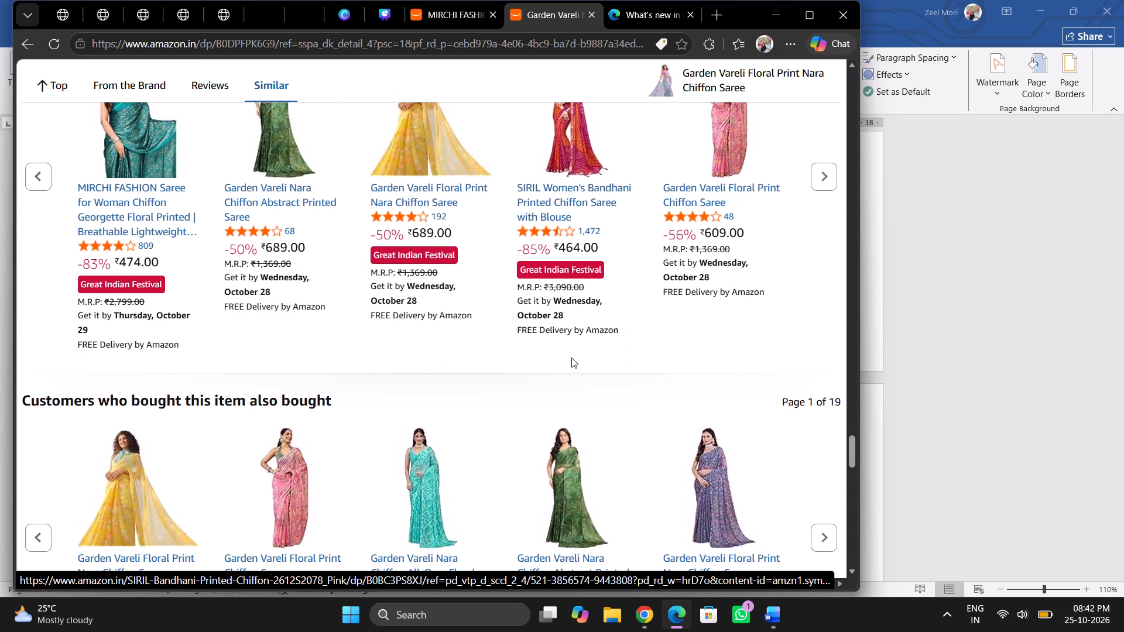
scroll(571, 358, down, 5)
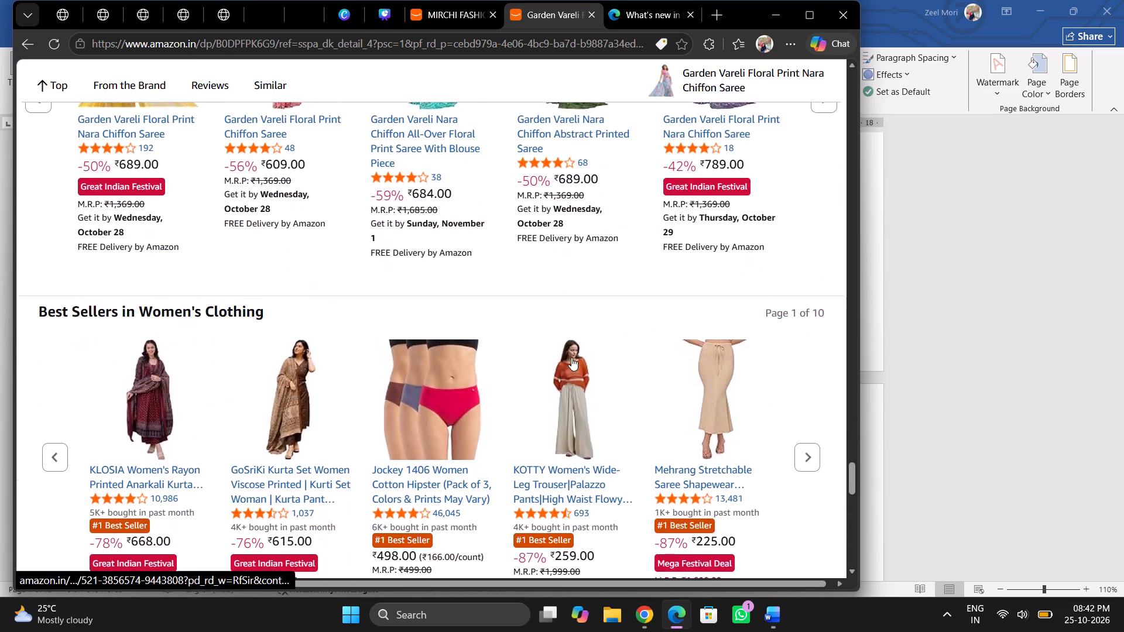
scroll(571, 358, down, 4)
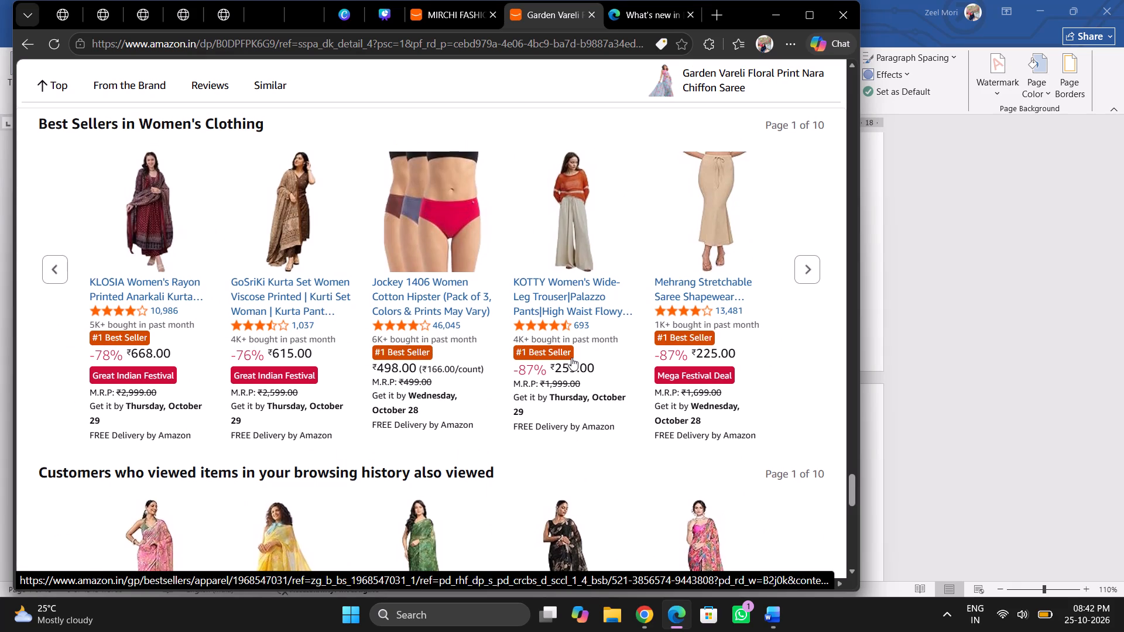
scroll(571, 358, down, 3)
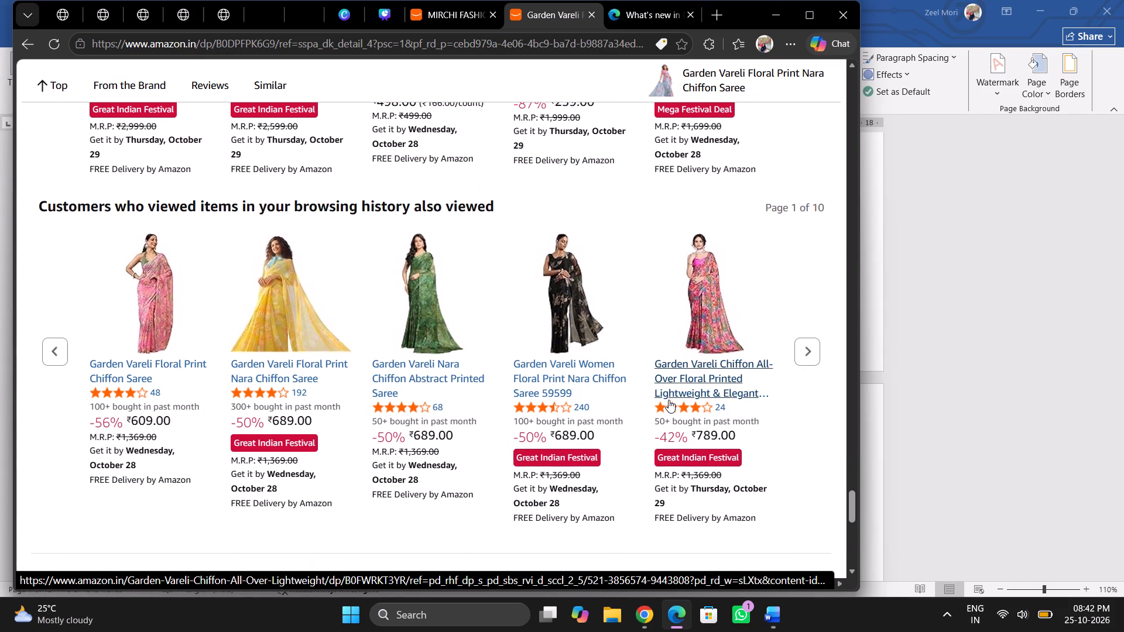
scroll(669, 400, down, 3)
Close the browser window with the shopping pages and return to the Word document.
click(844, 20)
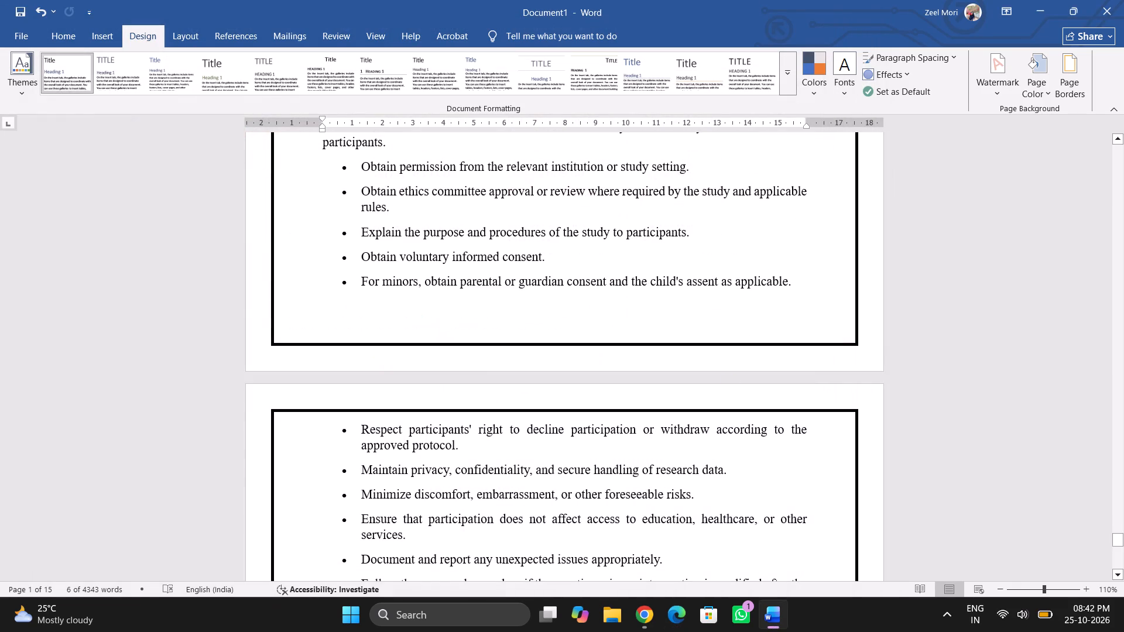
In Word, review the bordered pages from the pilot study's ethical considerations back to the EBP outcomes and levels-of-evidence sections.
scroll(732, 401, down, 2)
scroll(732, 401, up, 5)
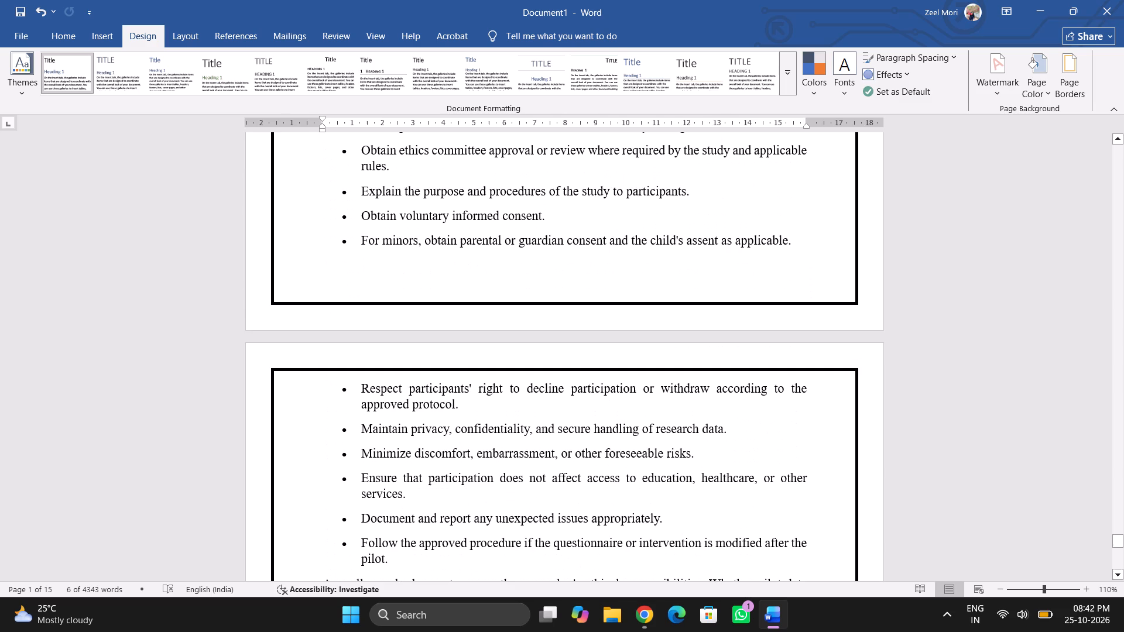
scroll(621, 424, up, 2)
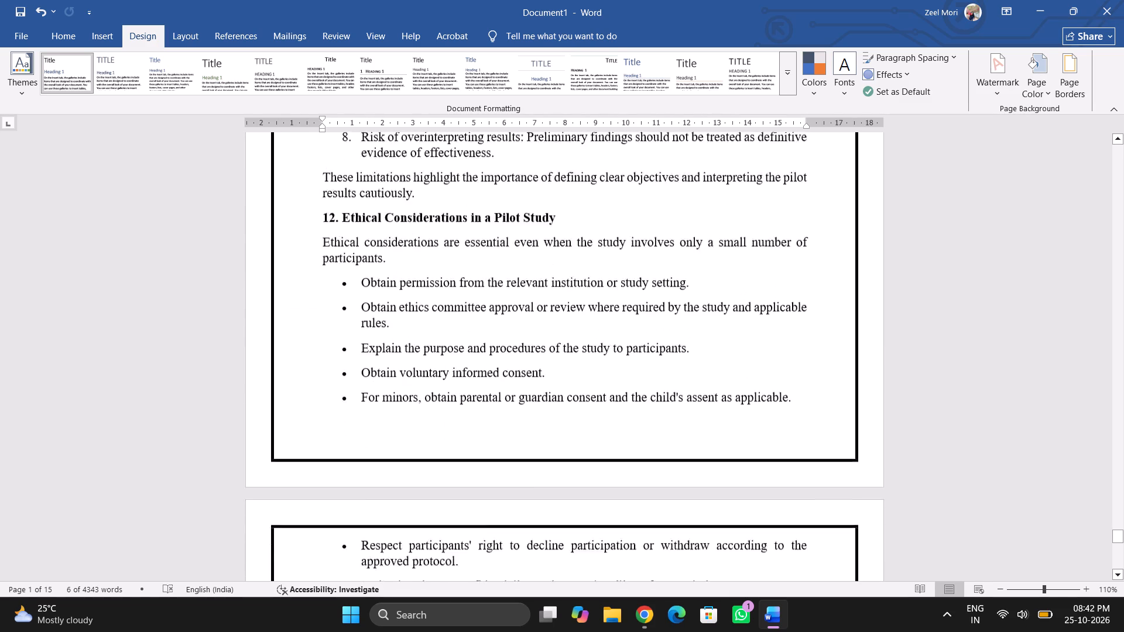
scroll(621, 424, up, 1)
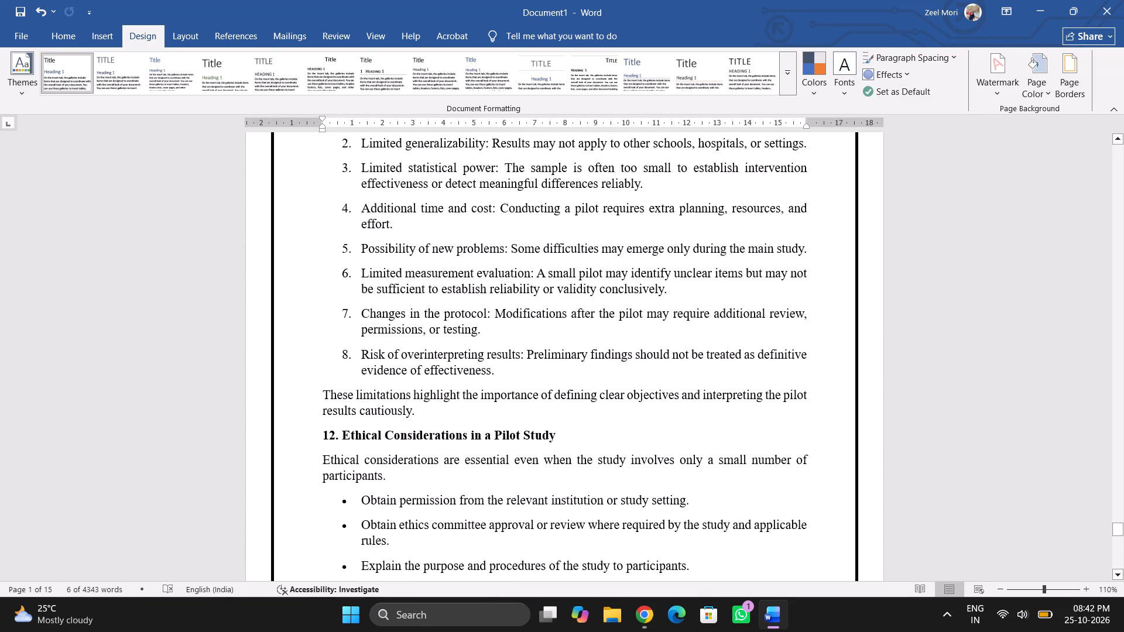
scroll(621, 424, down, 8)
scroll(621, 424, up, 1)
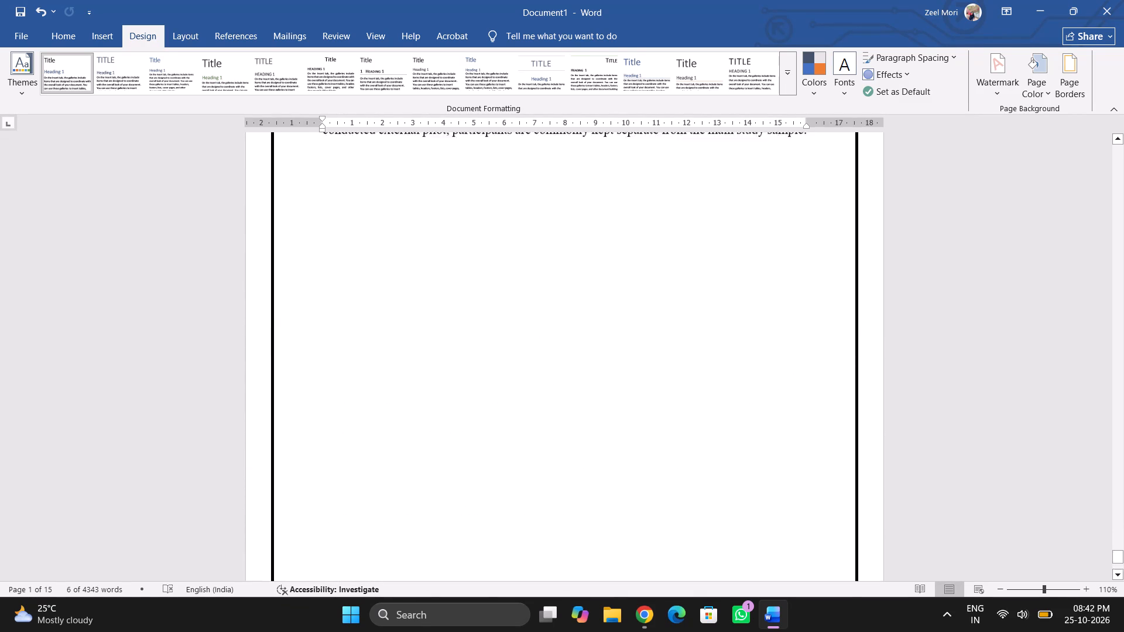
scroll(621, 424, up, 2)
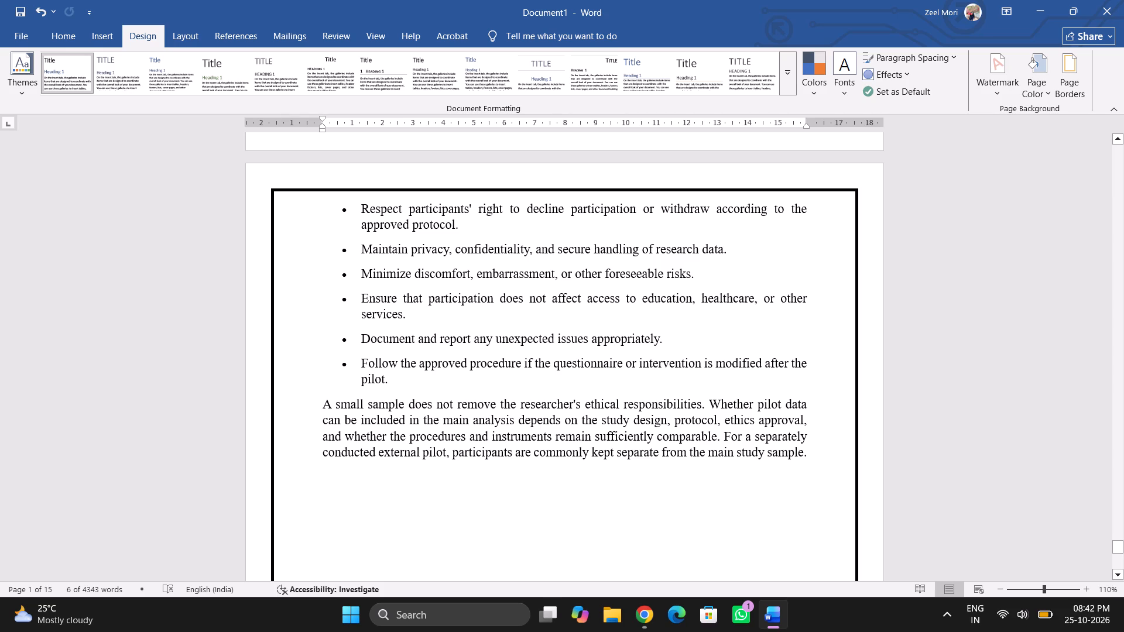
scroll(664, 470, up, 14)
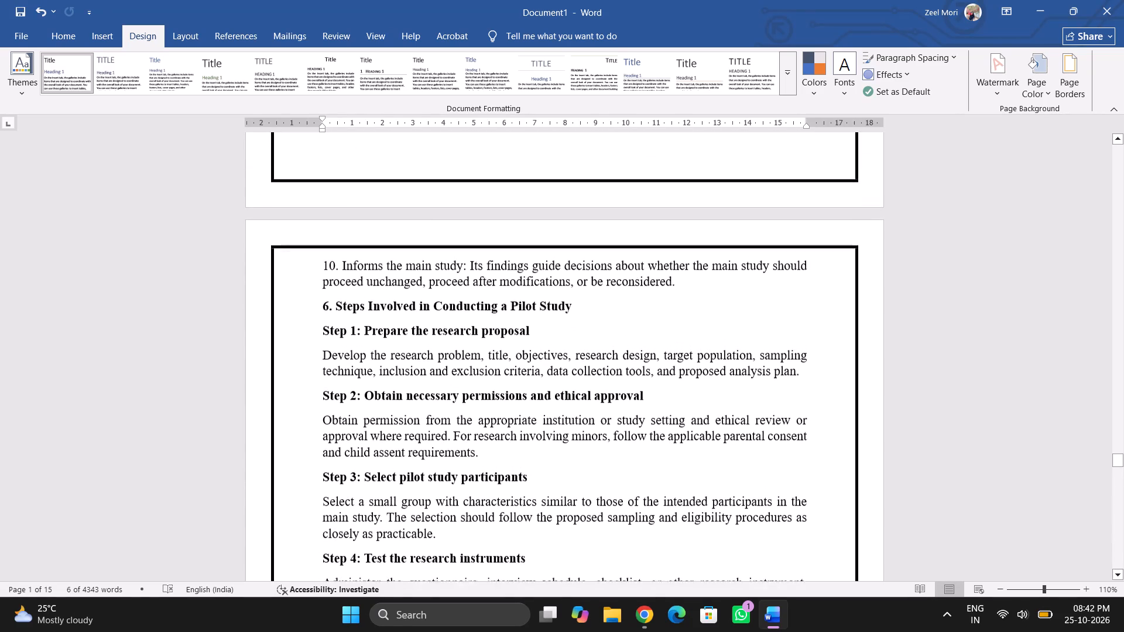
scroll(664, 470, up, 10)
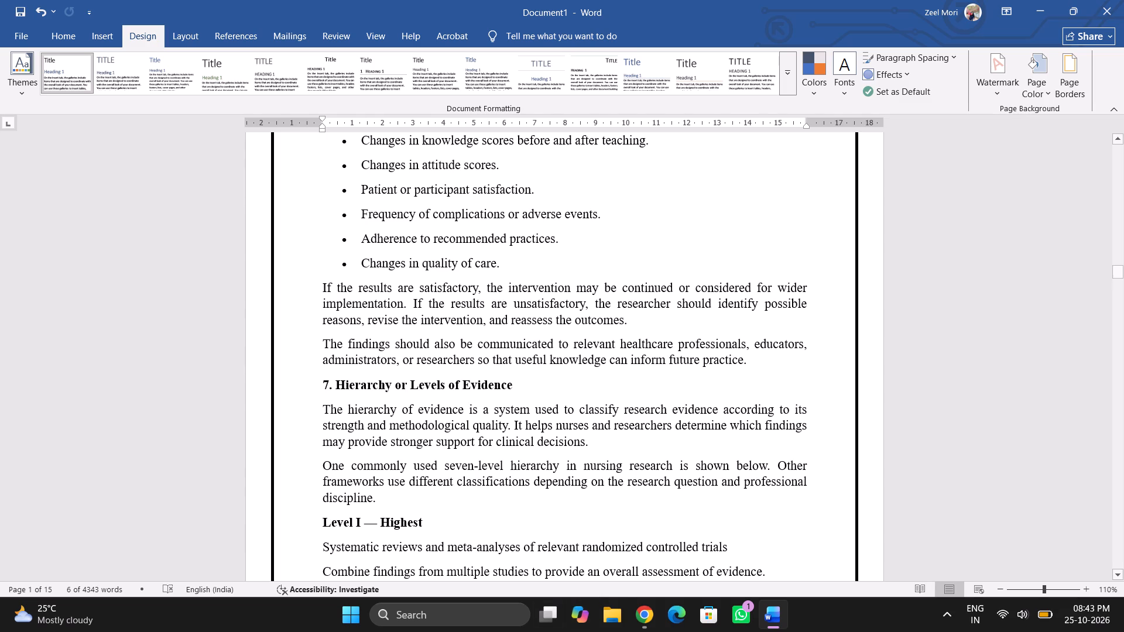
scroll(544, 517, down, 1)
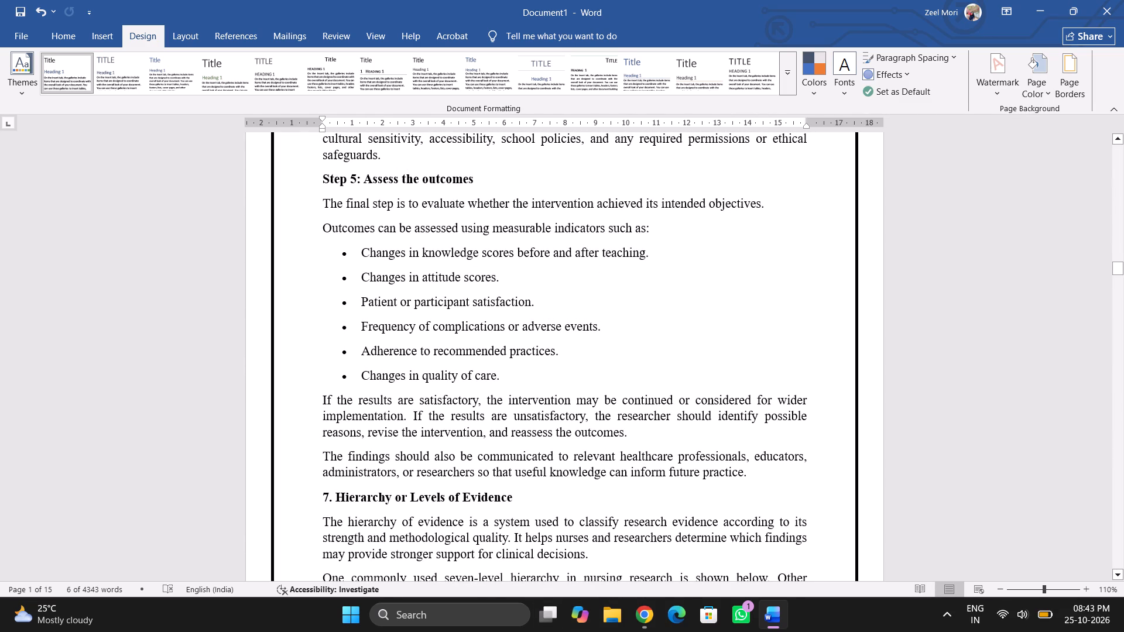
scroll(544, 517, down, 4)
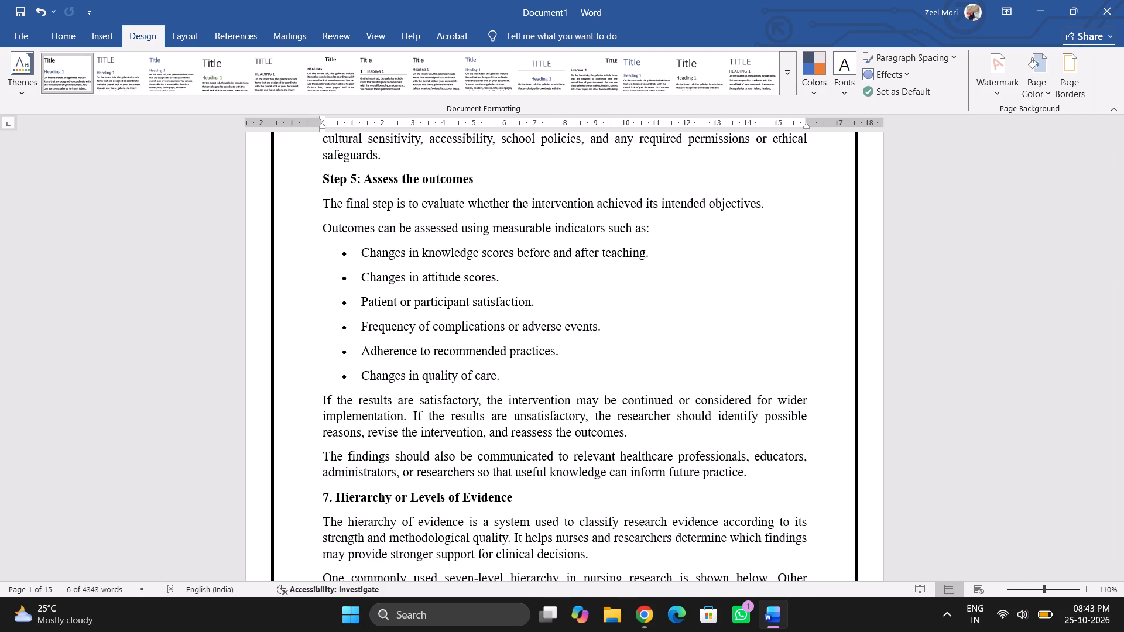
Review the bordered pages from the outcomes and levels-of-evidence sections through the pilot study's purposes to the end of the document.
scroll(544, 517, down, 2)
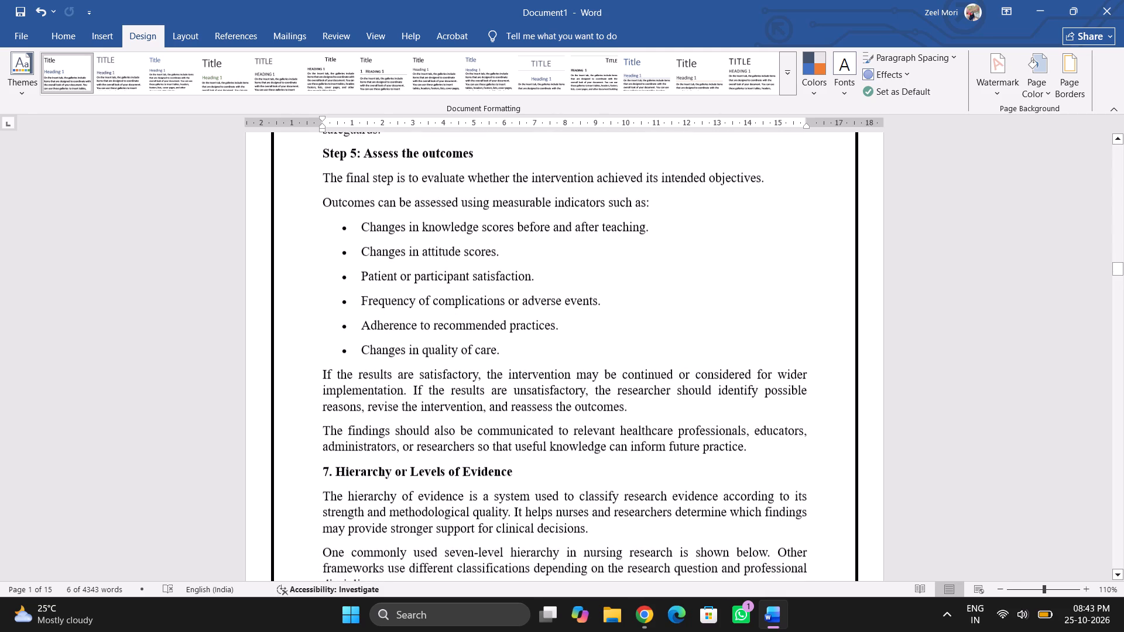
scroll(544, 517, down, 9)
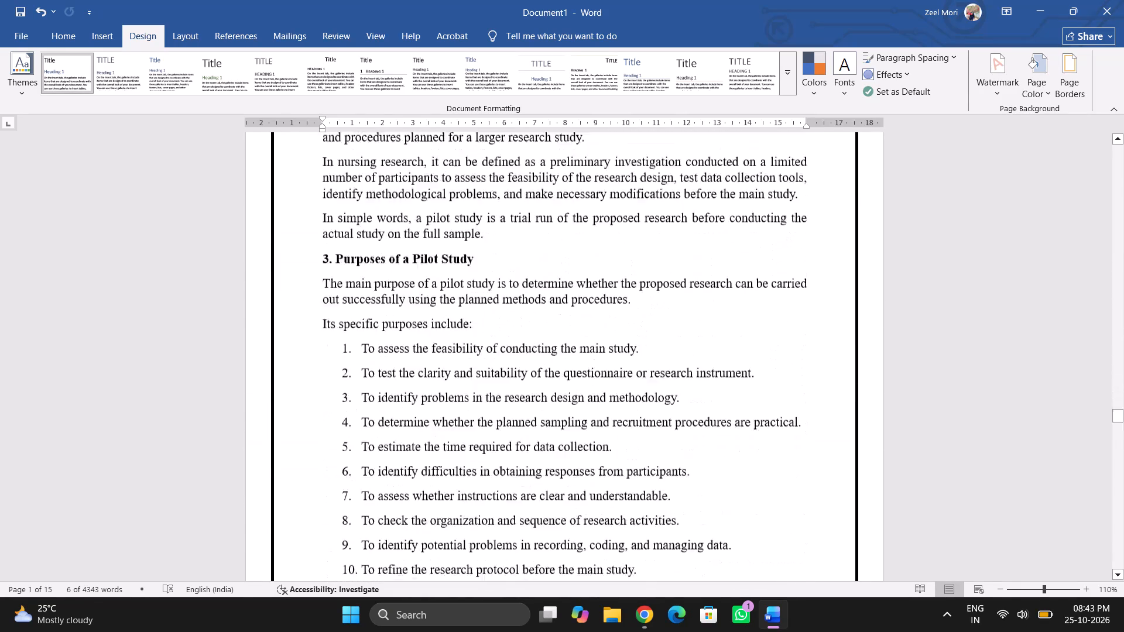